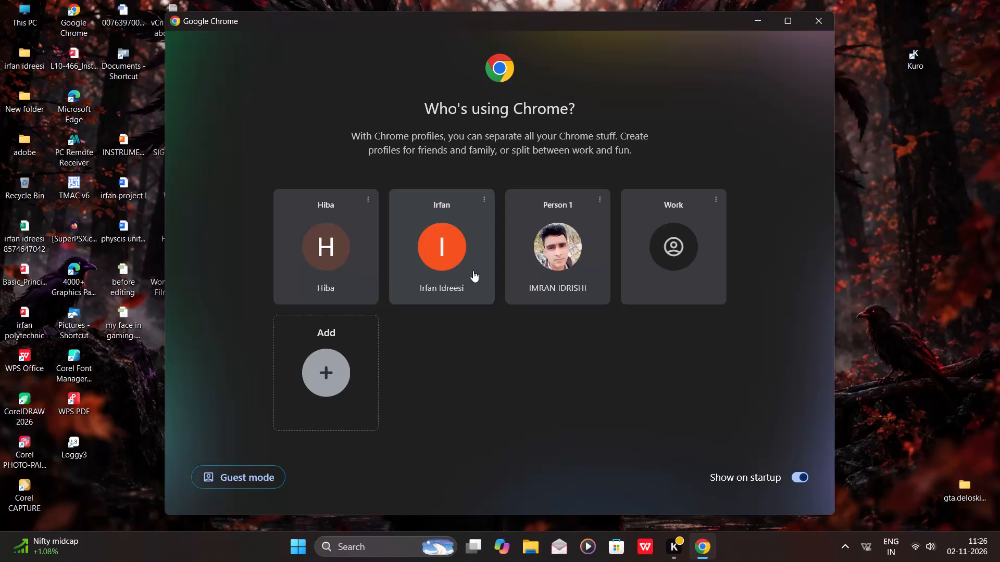
Open the browser profile marked with an orange I, search Google for "printerest" and open the Pinterest site.
left_click(473, 271)
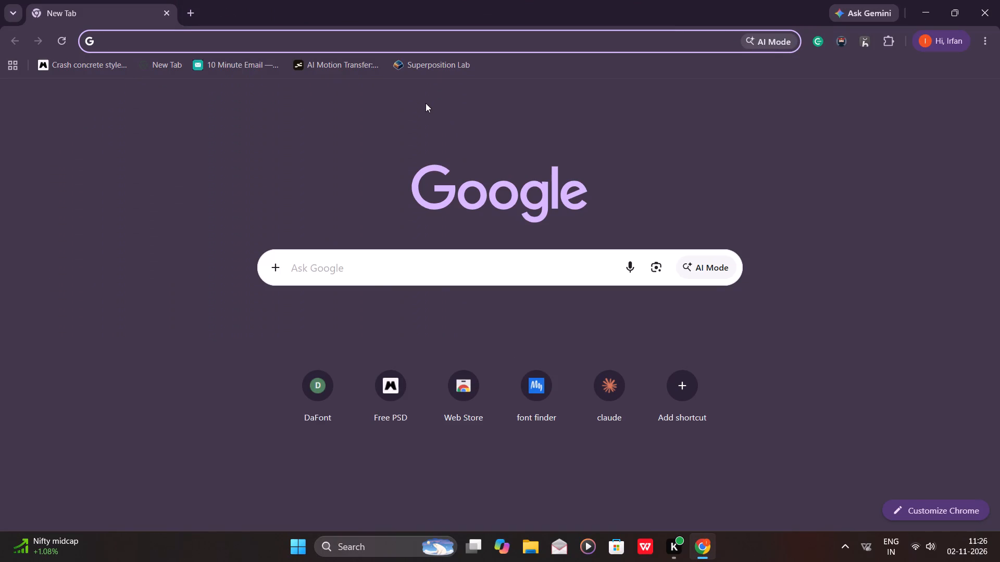
type("printrest")
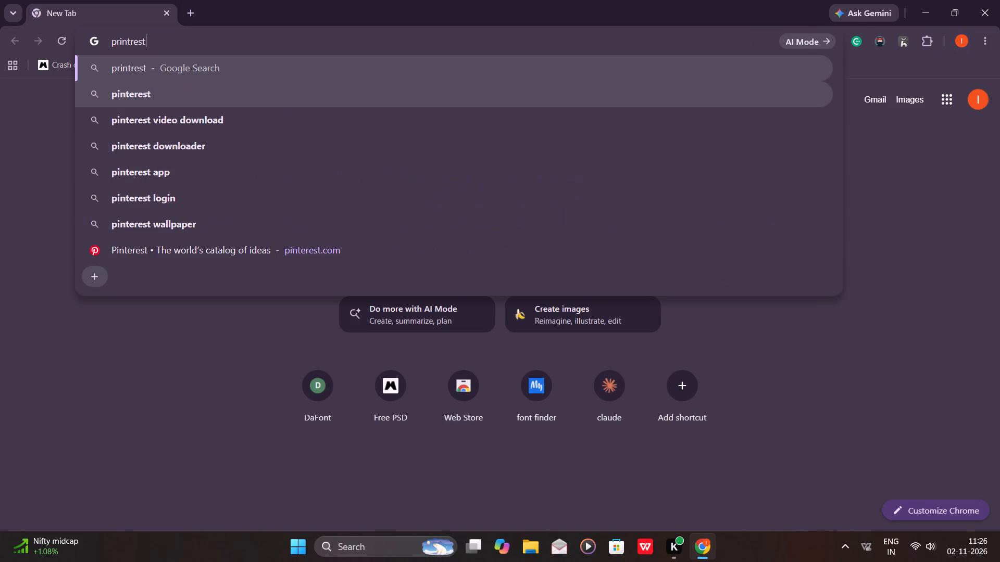
key("BackSpace")
key("BackSpace")
key("BackSpace")
key("BackSpace")
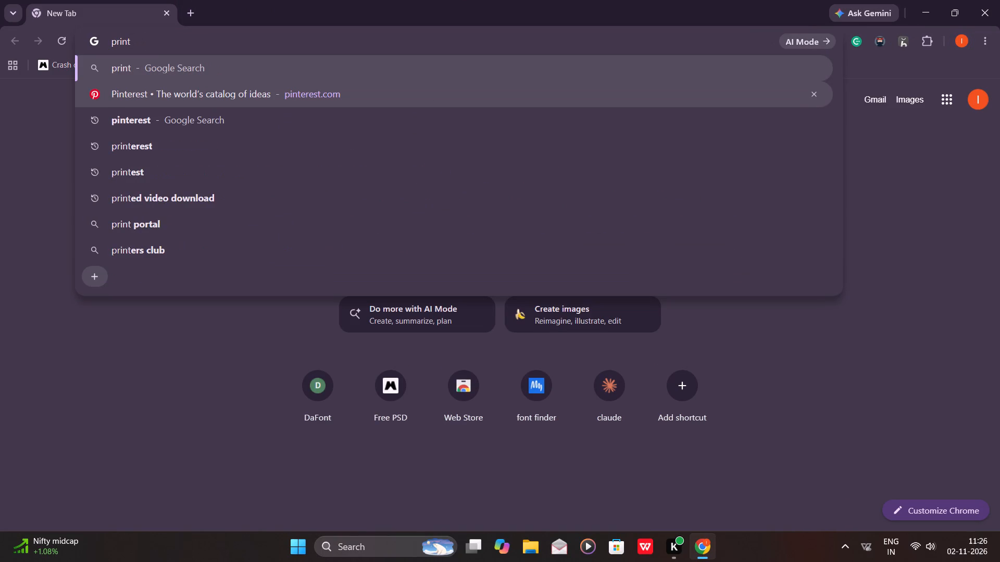
type("ere")
type("st")
key("Return")
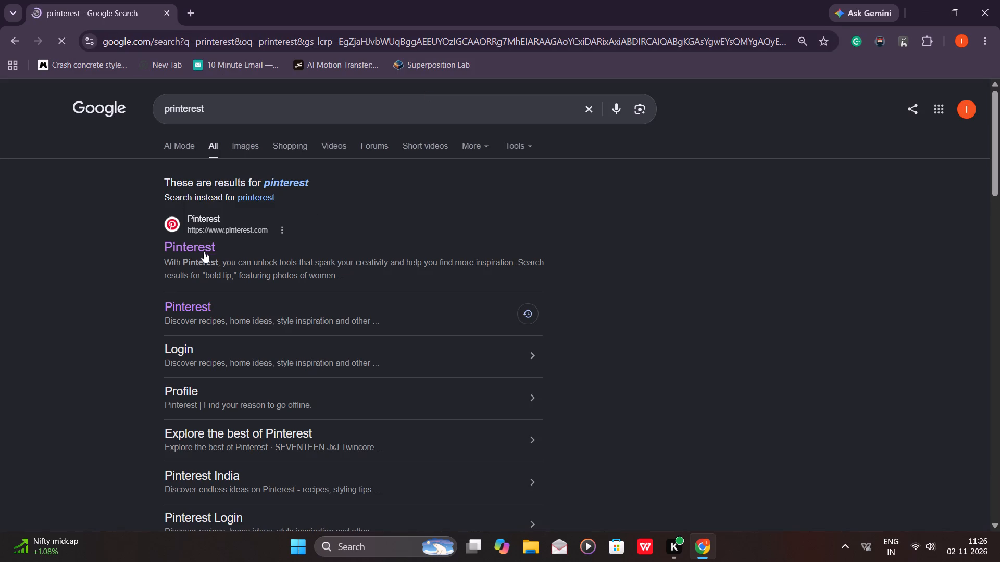
left_click(203, 251)
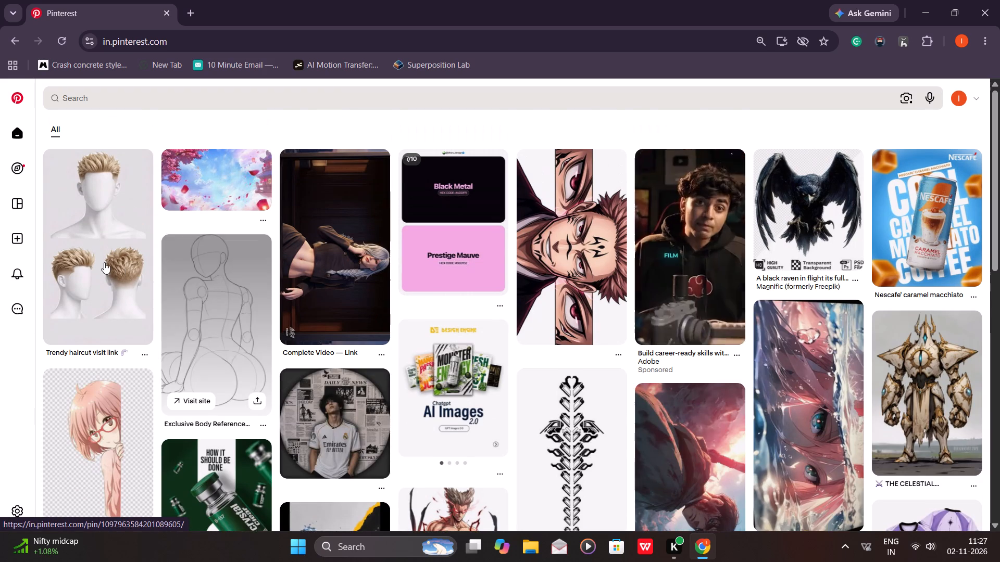
Open the "Complete Video — Link" pin from the home feed and look through its related pins.
left_click(345, 235)
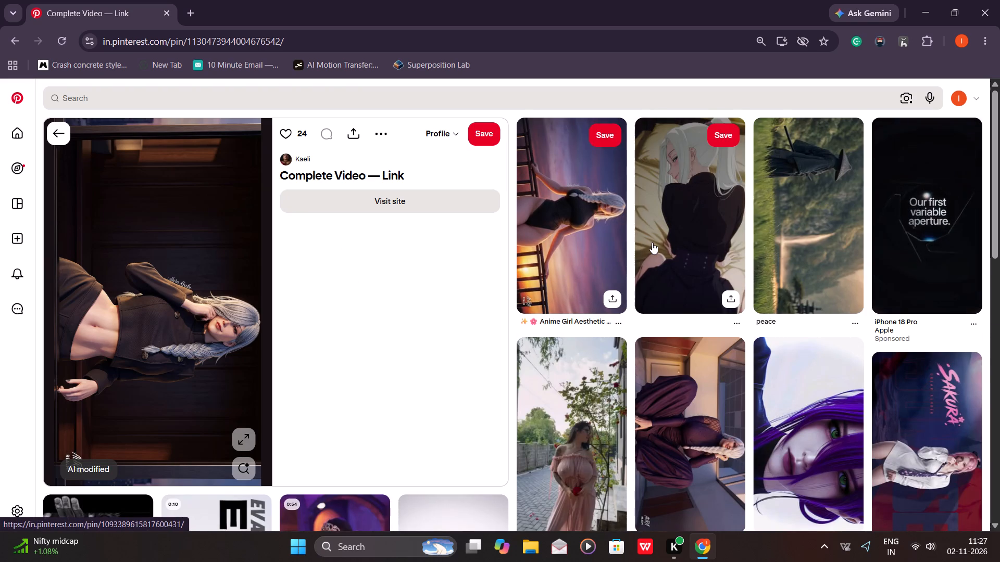
scroll(652, 240, "down", 1)
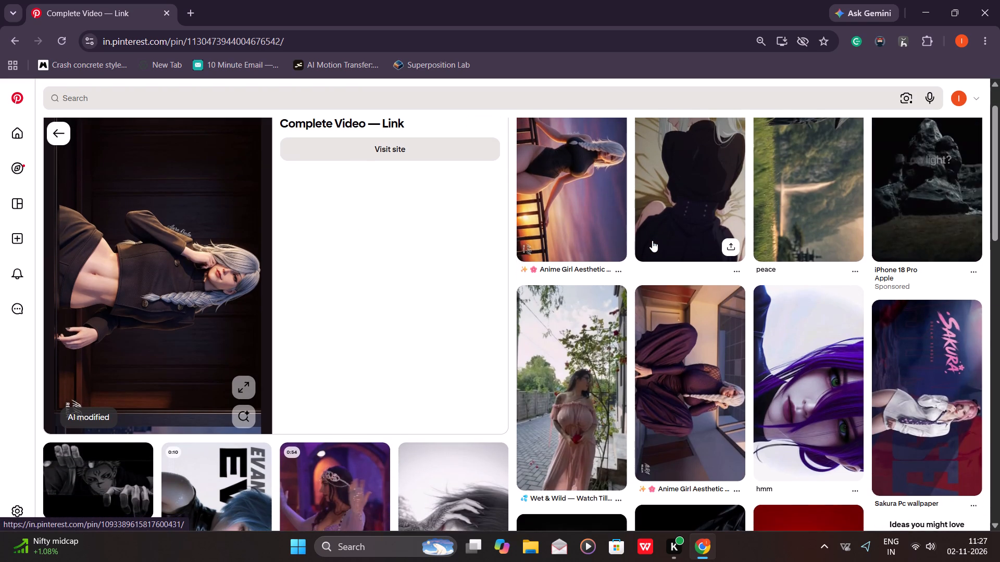
scroll(652, 238, "down", 2)
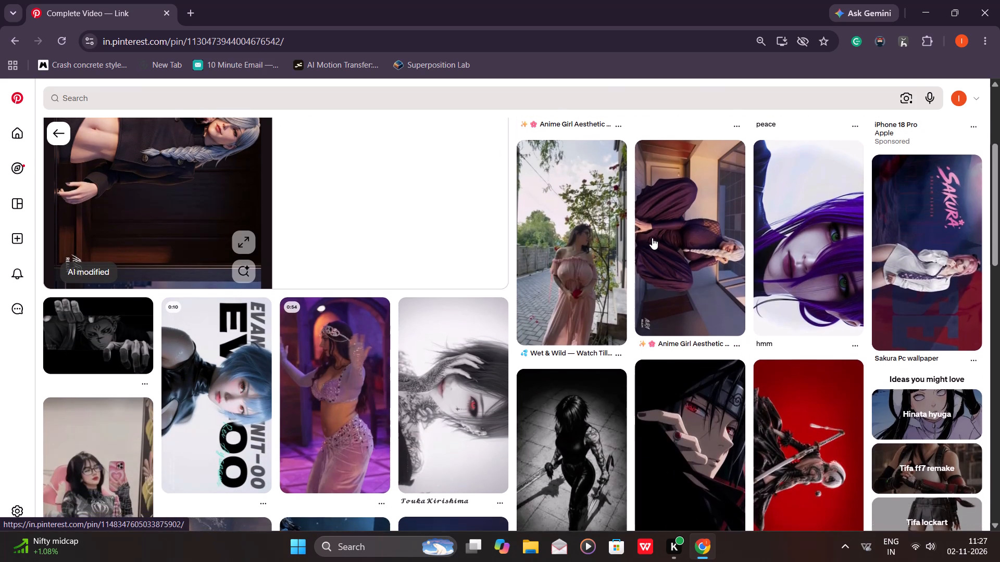
scroll(652, 238, "down", 1)
scroll(653, 237, "up", 1)
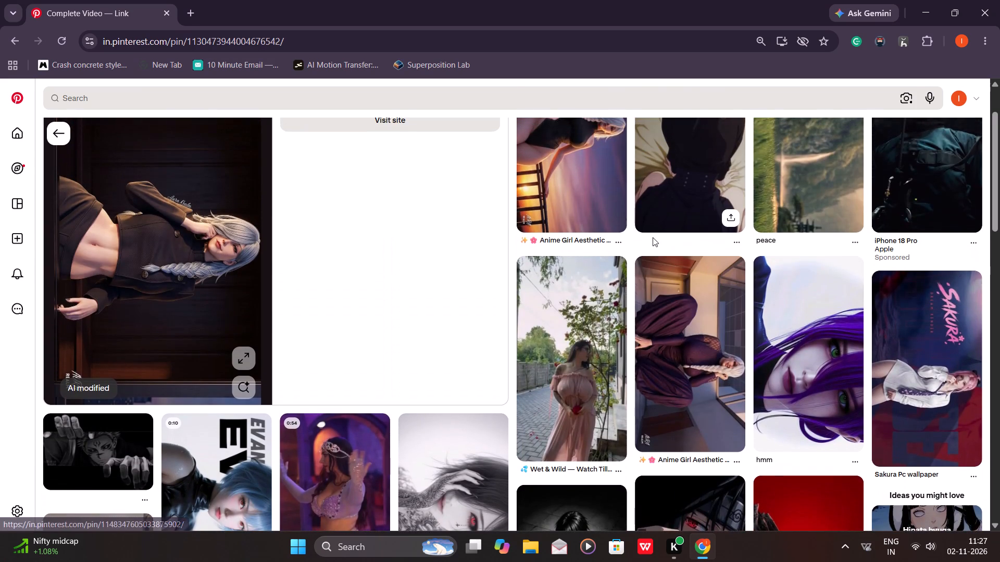
scroll(653, 237, "down", 1)
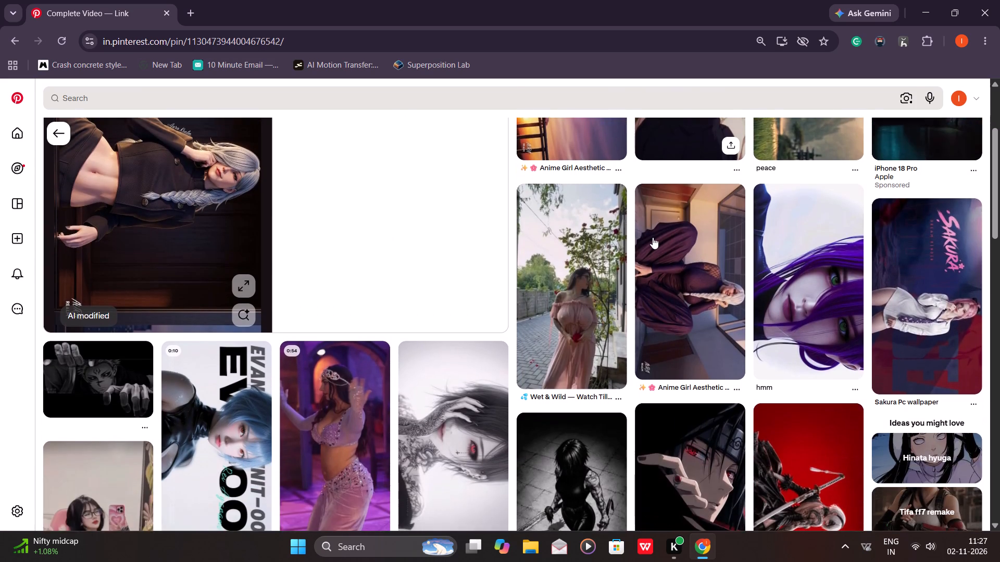
scroll(653, 237, "down", 4)
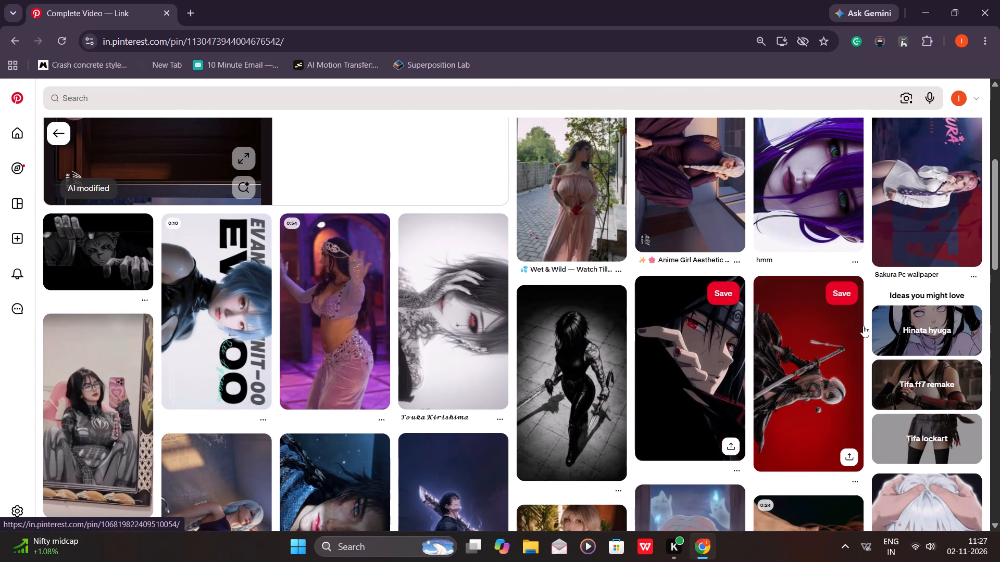
scroll(659, 401, "down", 2)
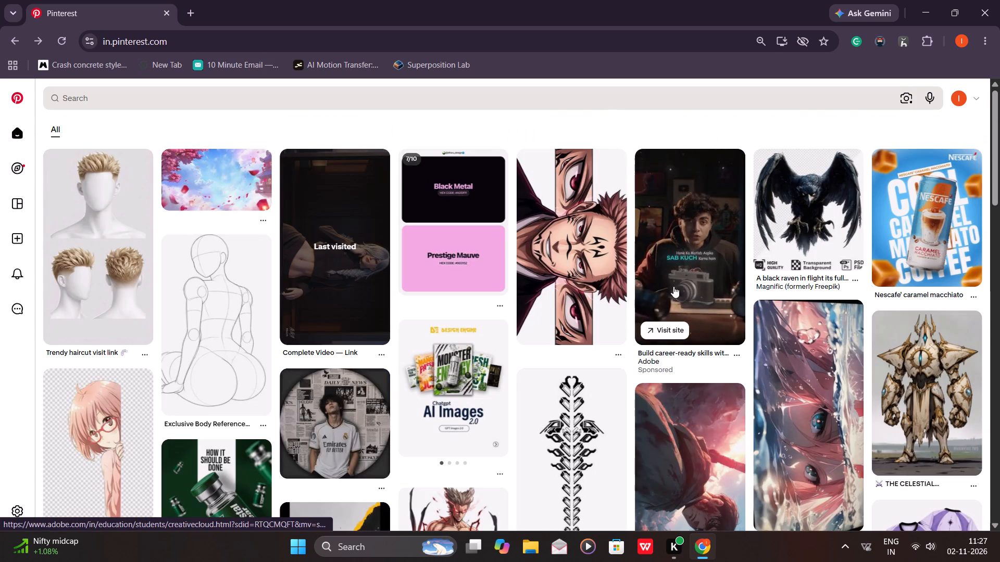
Browse the Pinterest home feed for character and design image ideas.
scroll(807, 277, "down", 3)
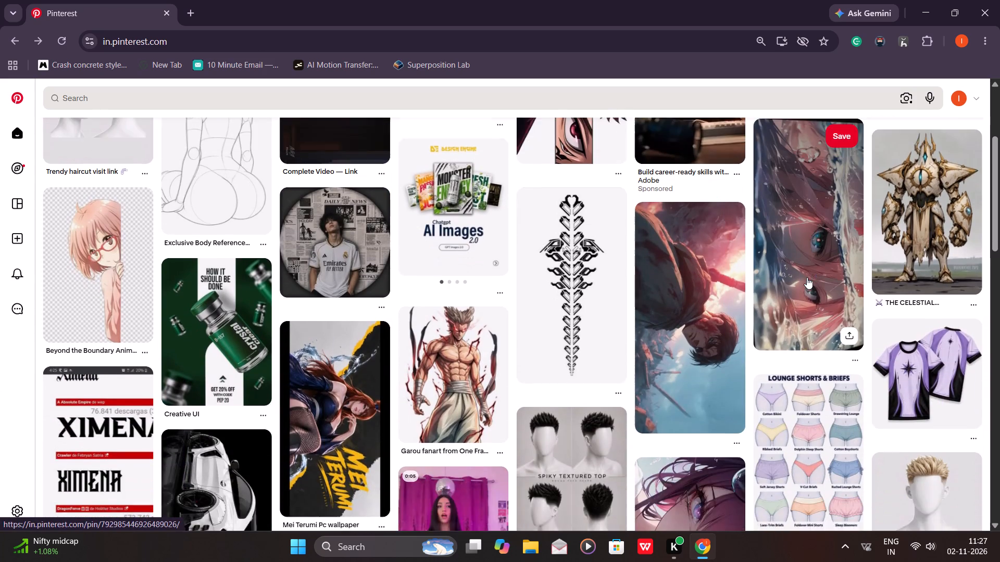
scroll(807, 277, "down", 2)
scroll(658, 323, "down", 2)
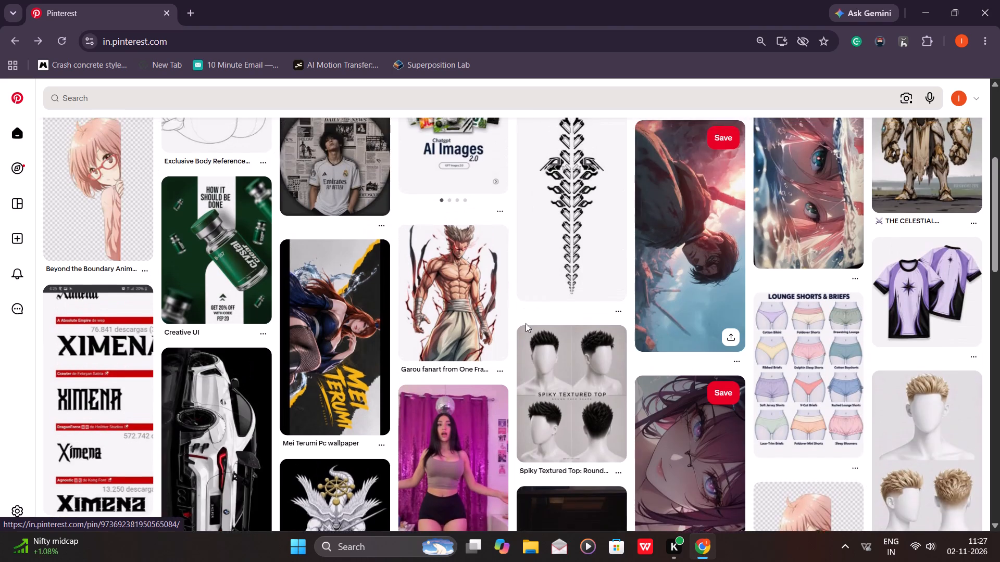
scroll(526, 323, "down", 1)
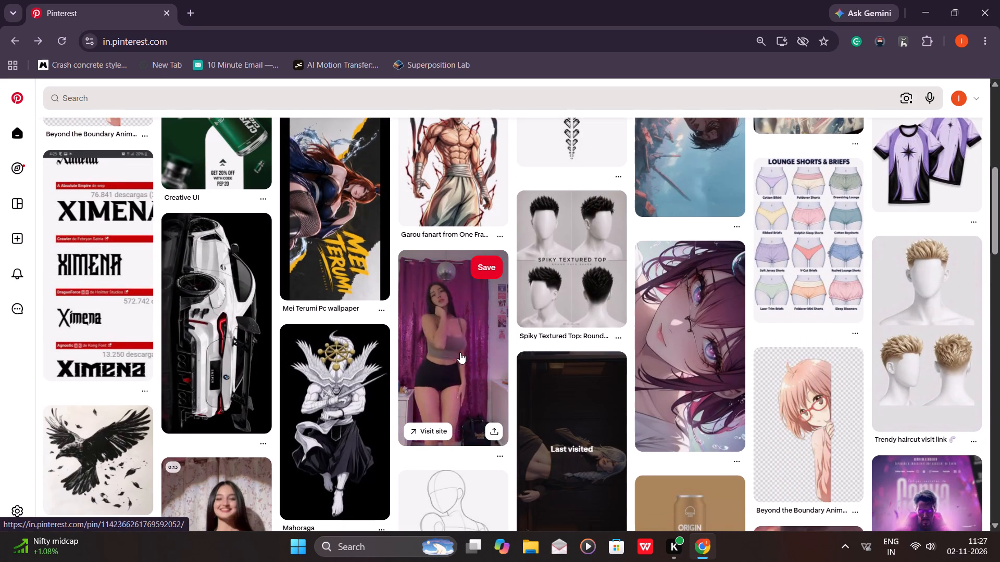
scroll(460, 352, "down", 1)
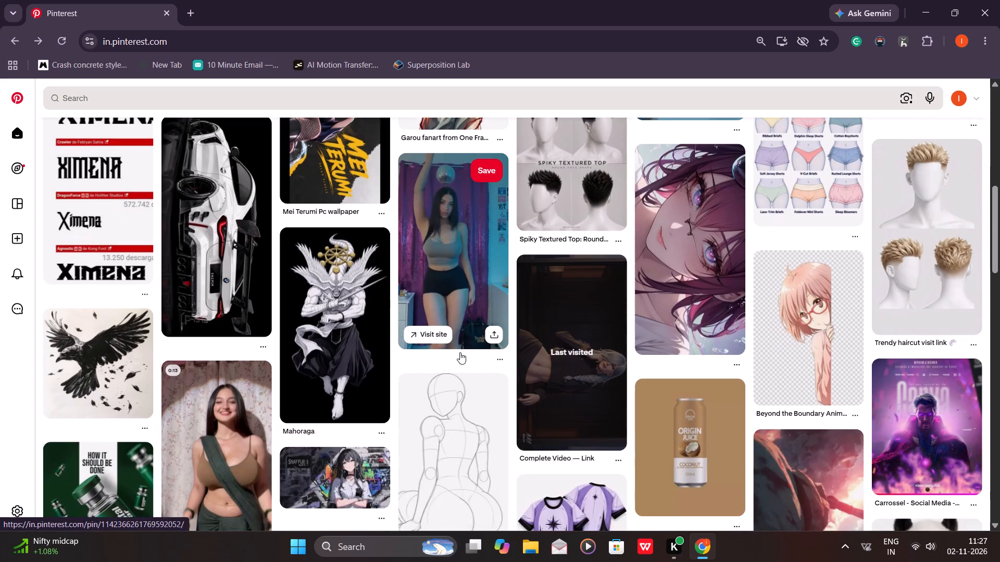
scroll(460, 352, "down", 3)
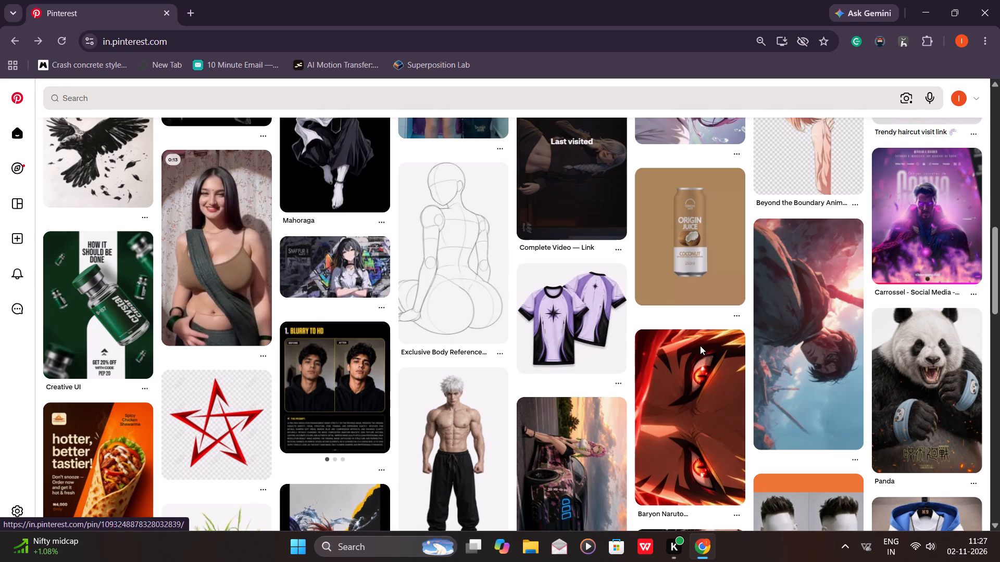
scroll(704, 379, "down", 3)
scroll(771, 218, "down", 1)
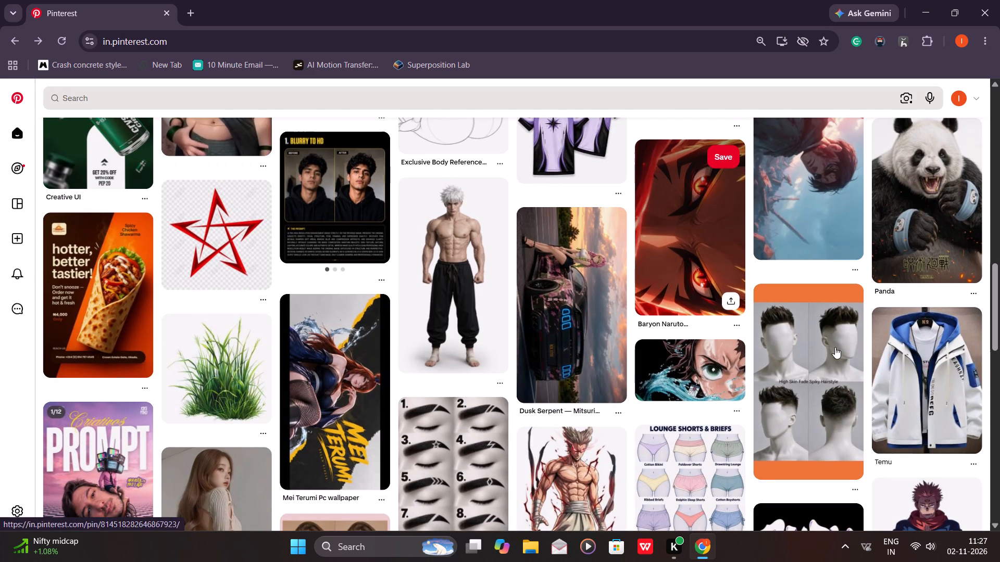
scroll(717, 417, "down", 3)
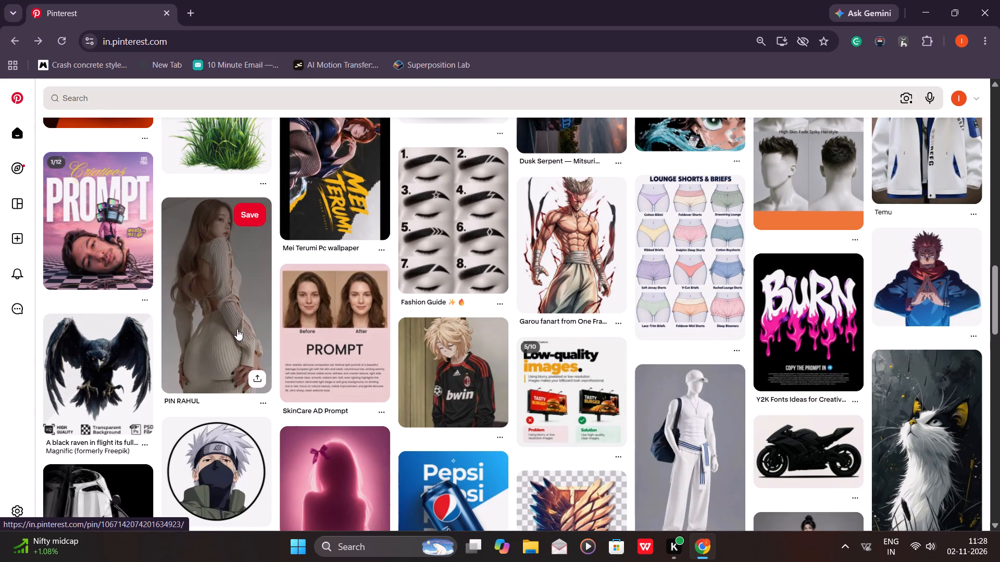
scroll(505, 342, "down", 2)
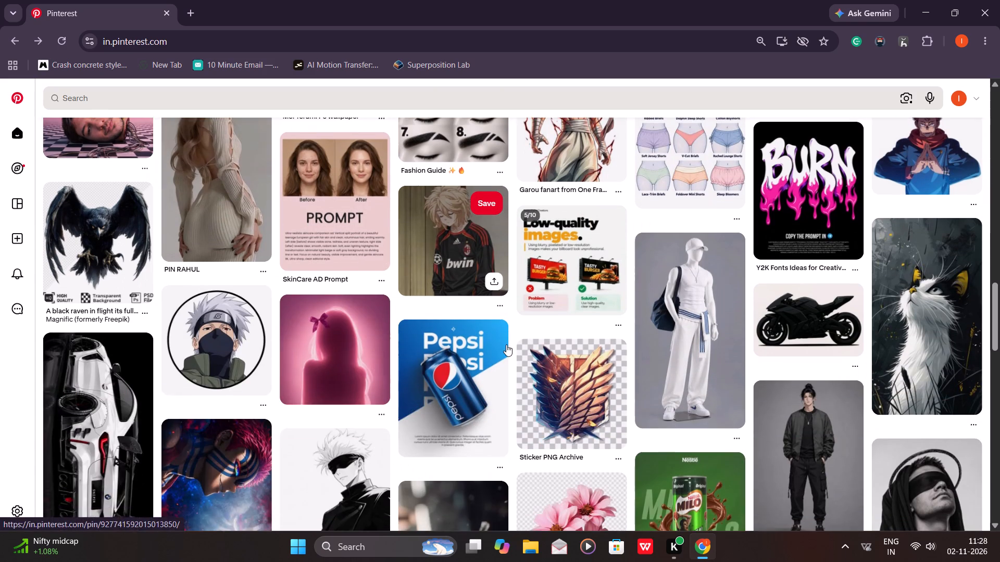
scroll(506, 344, "down", 6)
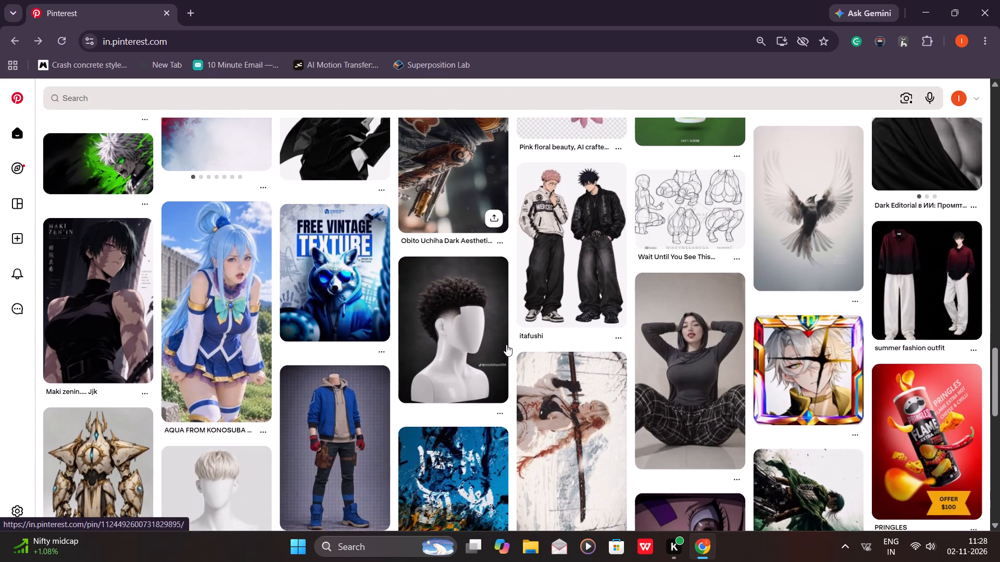
scroll(506, 344, "down", 2)
scroll(235, 373, "down", 1)
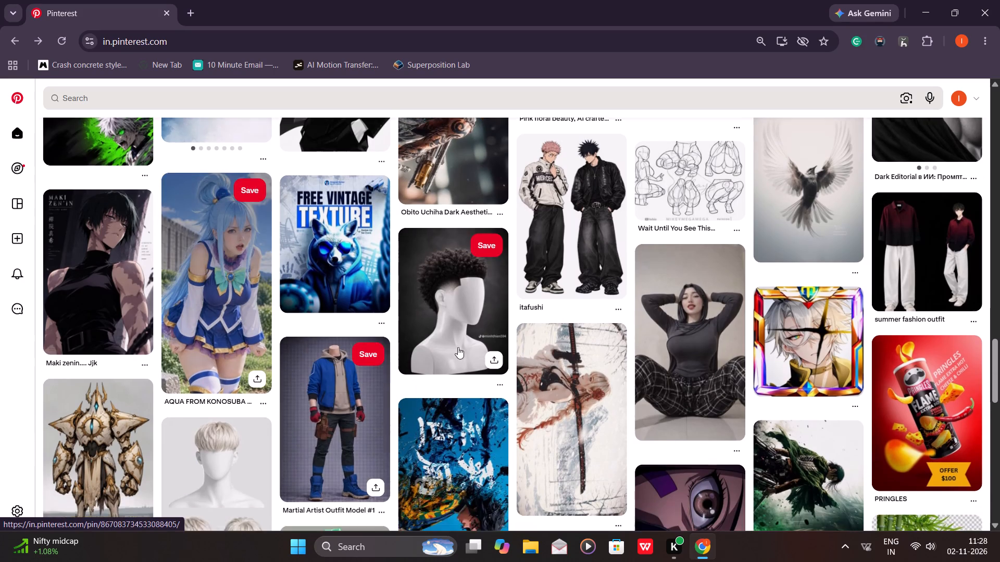
scroll(458, 347, "down", 1)
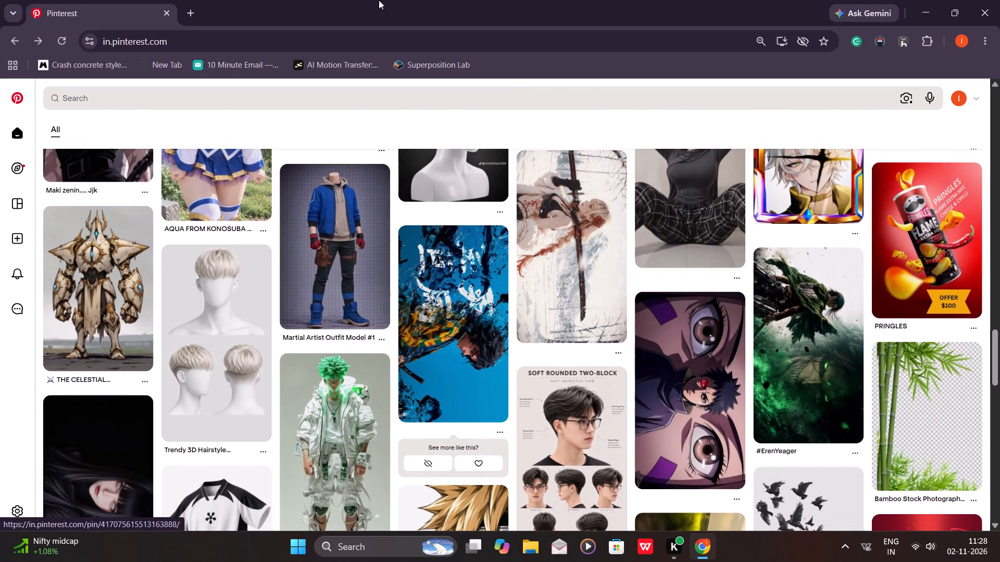
Search Pinterest for "demon slayer characters" using the suggested completion.
left_click(231, 98)
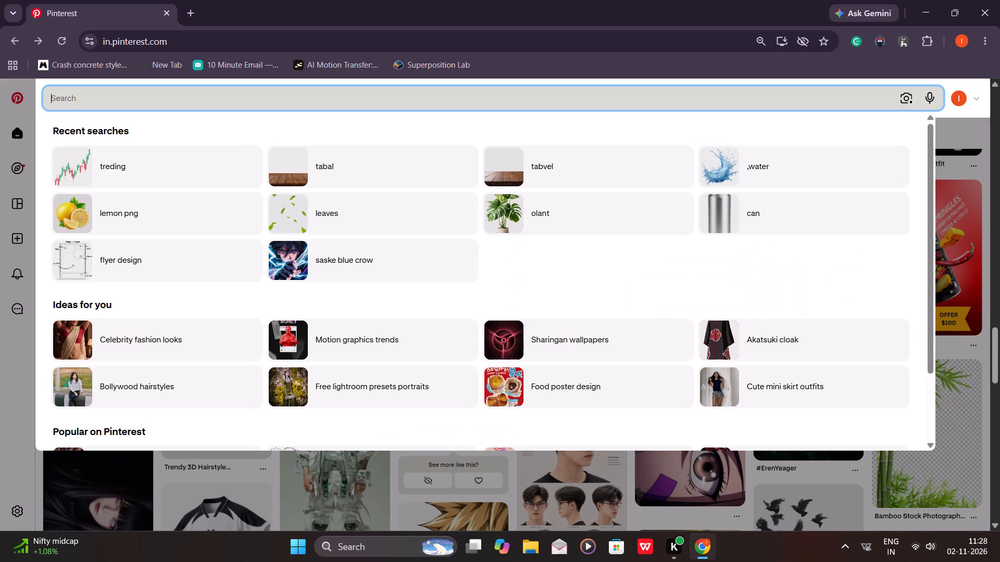
type("demon")
key("space")
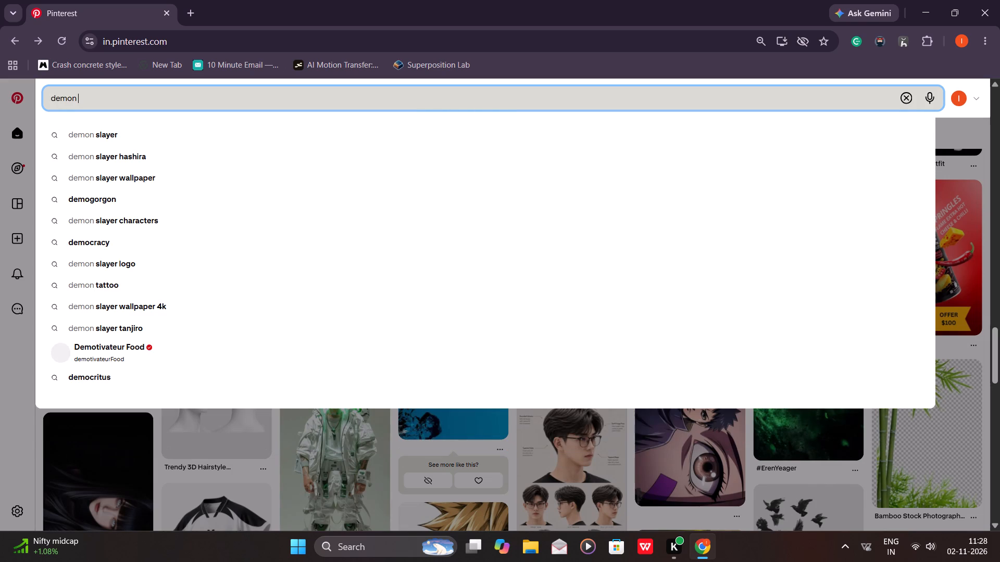
type("slayer")
key("space")
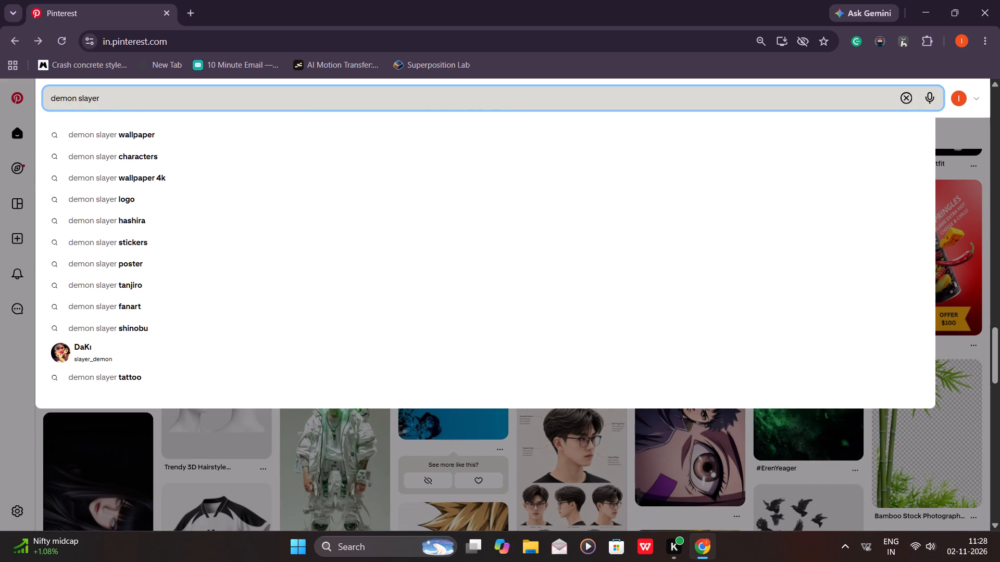
key("Down")
key("Left")
key("Down")
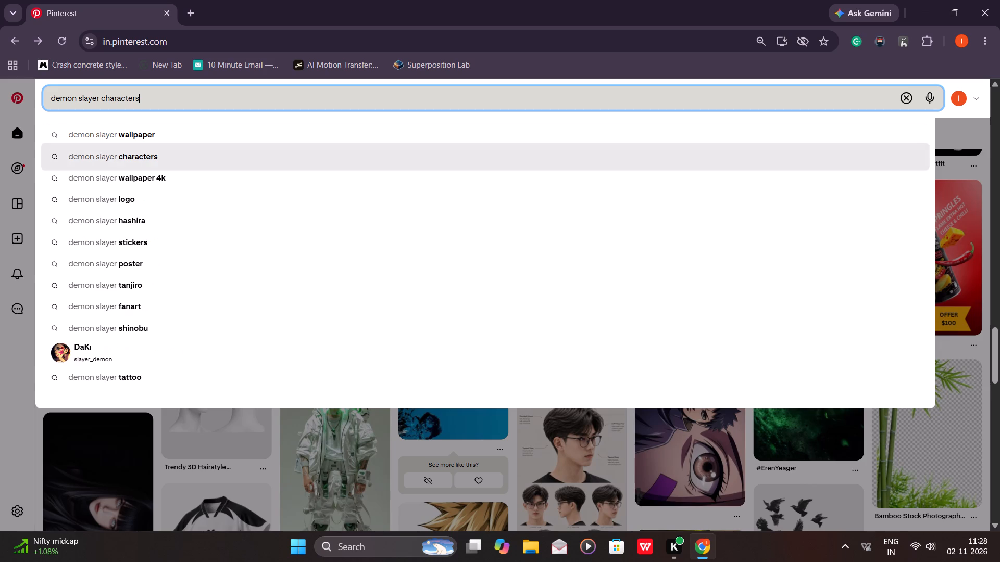
key("Return")
Download the image of the pink-haired, green-eyed character shown sideways from the demon slayer characters results.
scroll(244, 100, "down", 1)
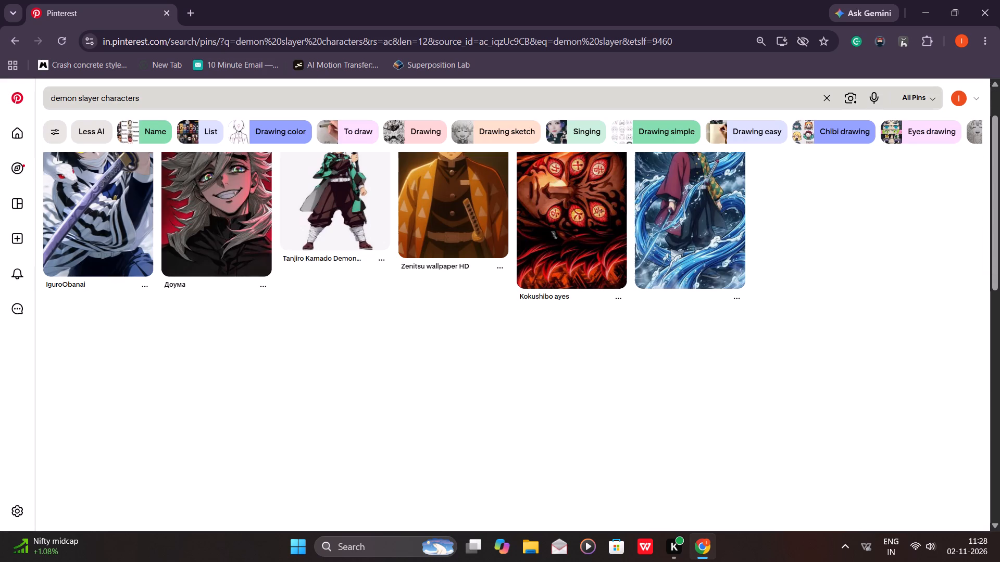
scroll(295, 261, "up", 1)
scroll(593, 262, "up", 1)
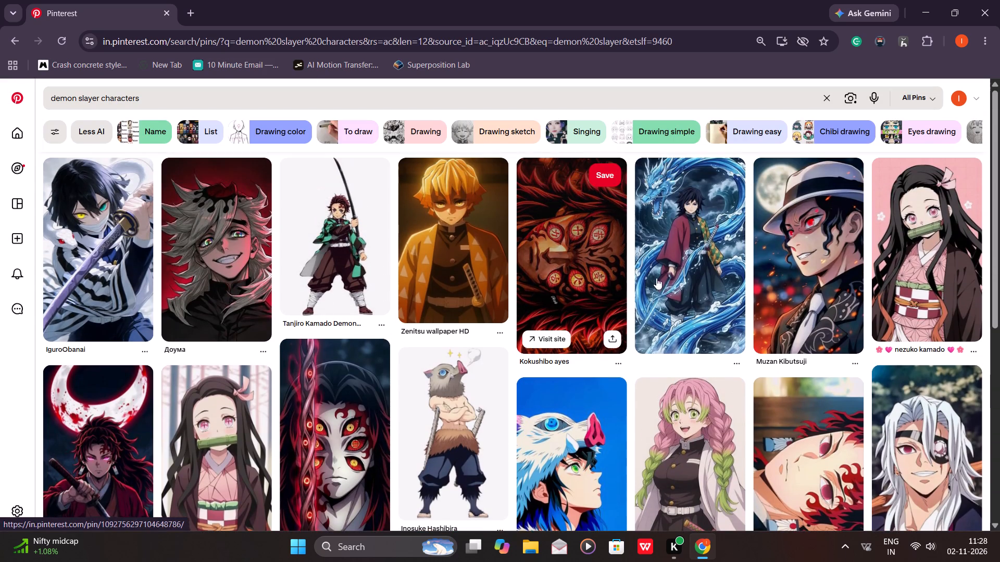
scroll(718, 261, "up", 1)
scroll(611, 261, "down", 1)
scroll(371, 287, "down", 1)
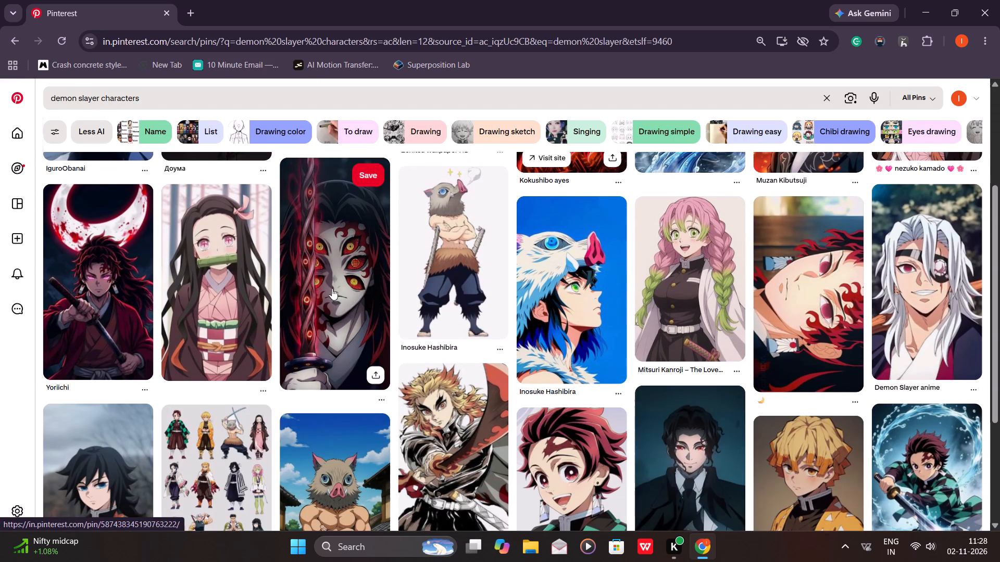
scroll(332, 288, "down", 4)
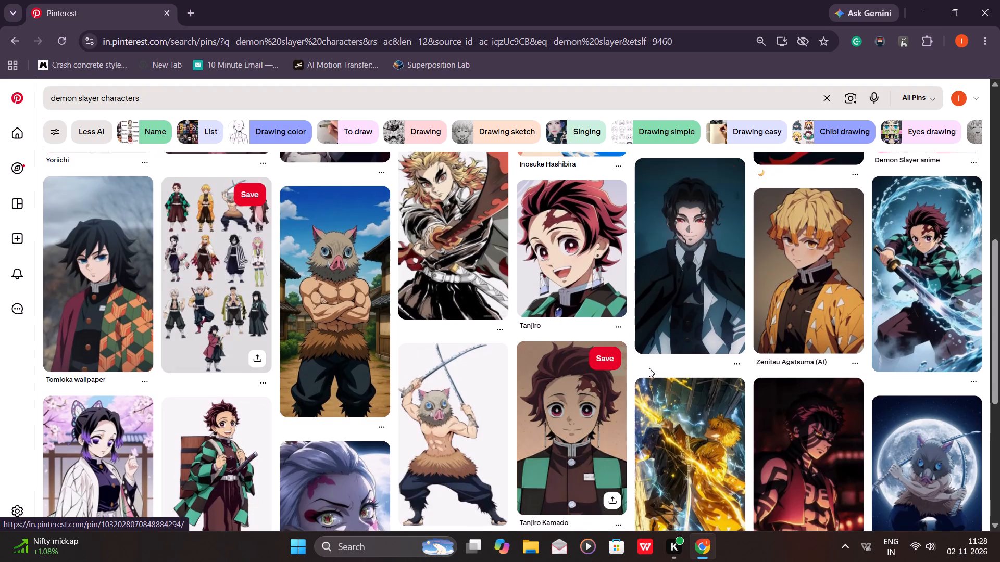
scroll(649, 368, "down", 1)
scroll(660, 411, "up", 1)
scroll(318, 352, "down", 1)
scroll(178, 363, "down", 2)
scroll(130, 380, "down", 1)
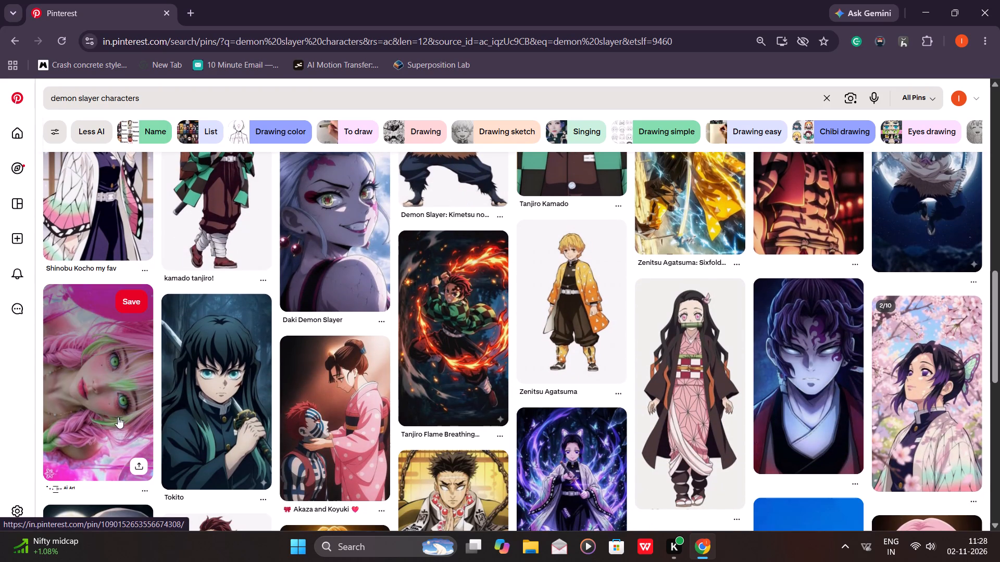
scroll(128, 458, "down", 2)
left_click(143, 488)
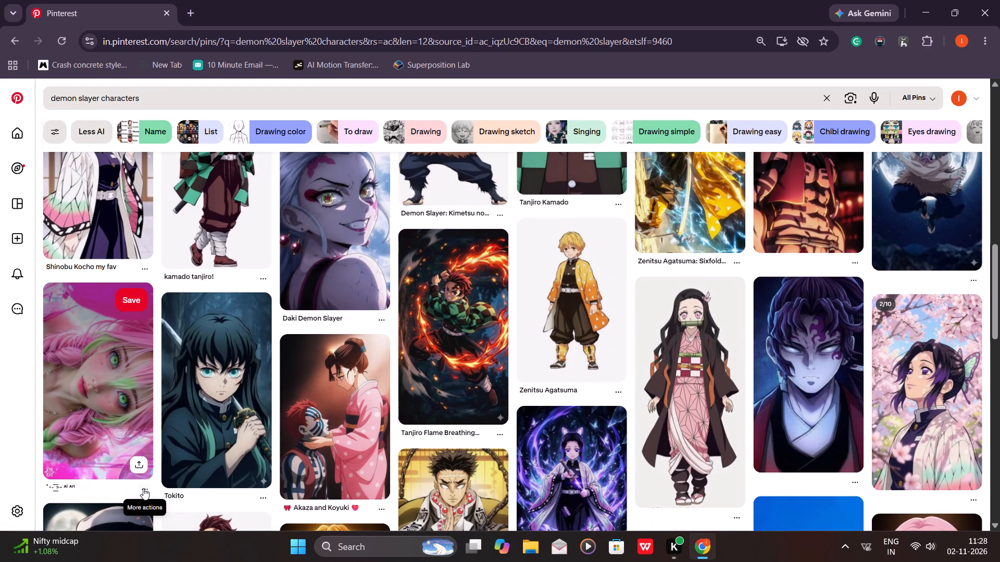
left_click(143, 444)
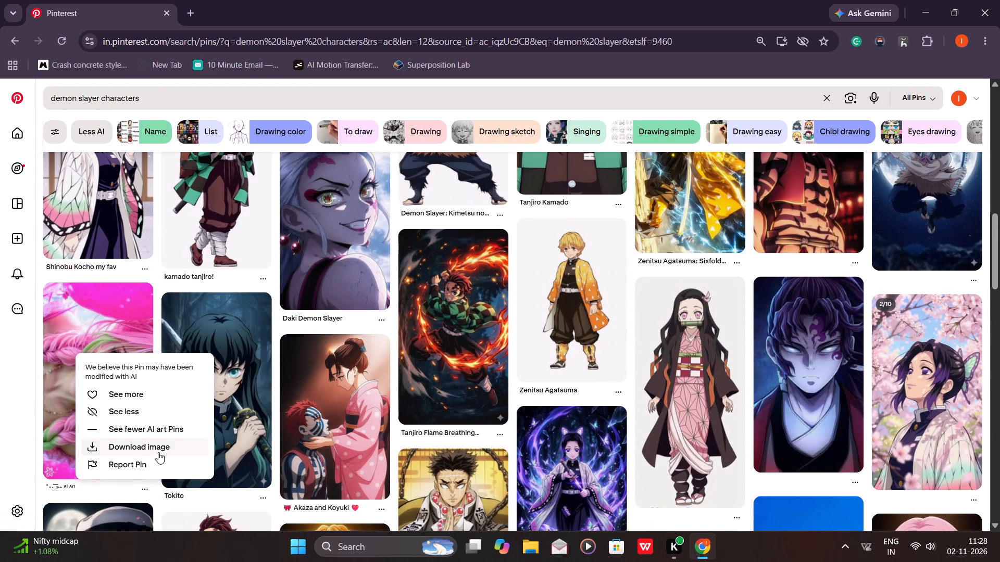
scroll(682, 267, "up", 2)
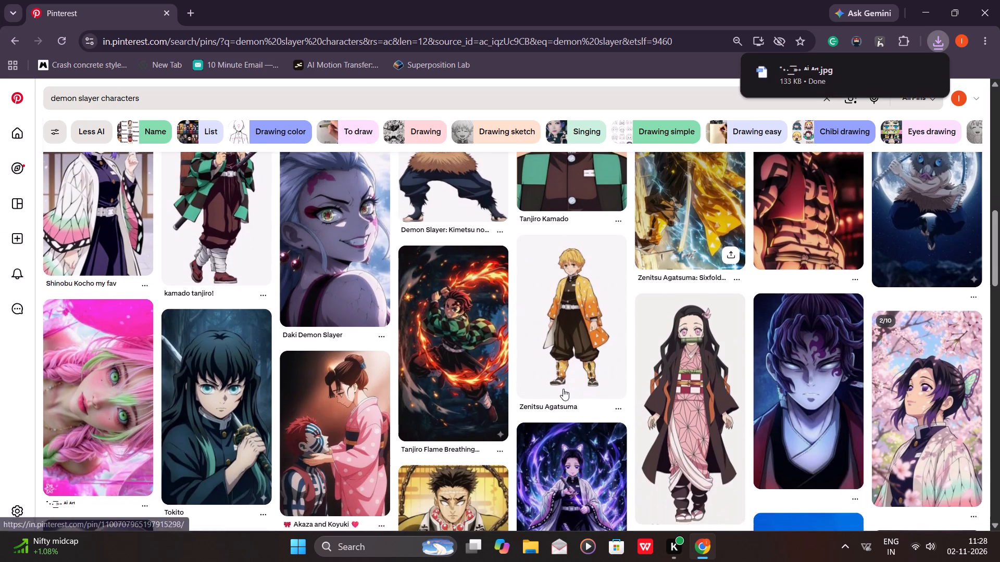
Find the sideways image of the dark-haired character with the white snake in the demon slayer characters results and download it.
scroll(563, 389, "up", 1)
scroll(657, 323, "up", 1)
scroll(708, 367, "up", 1)
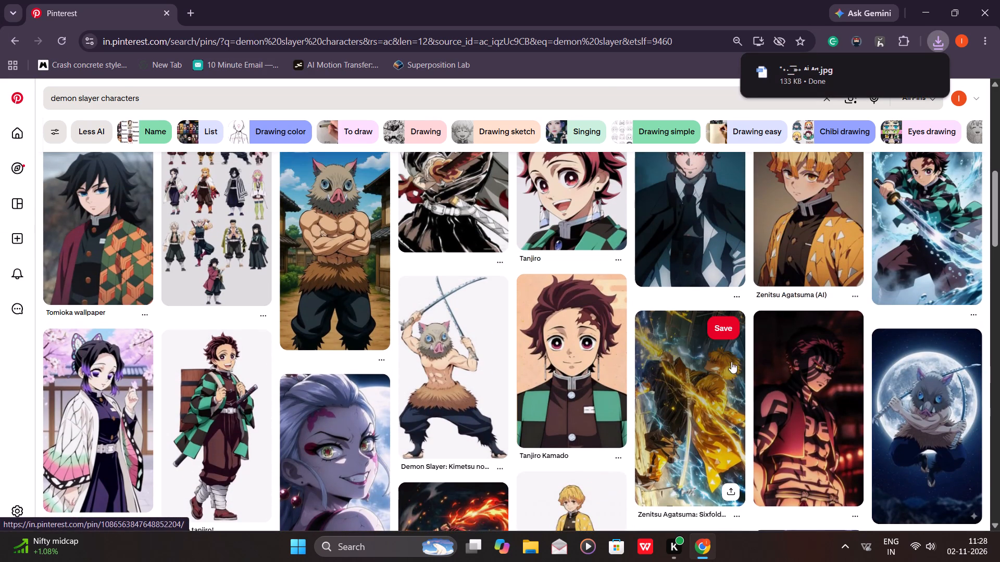
scroll(731, 362, "up", 1)
scroll(879, 314, "down", 6)
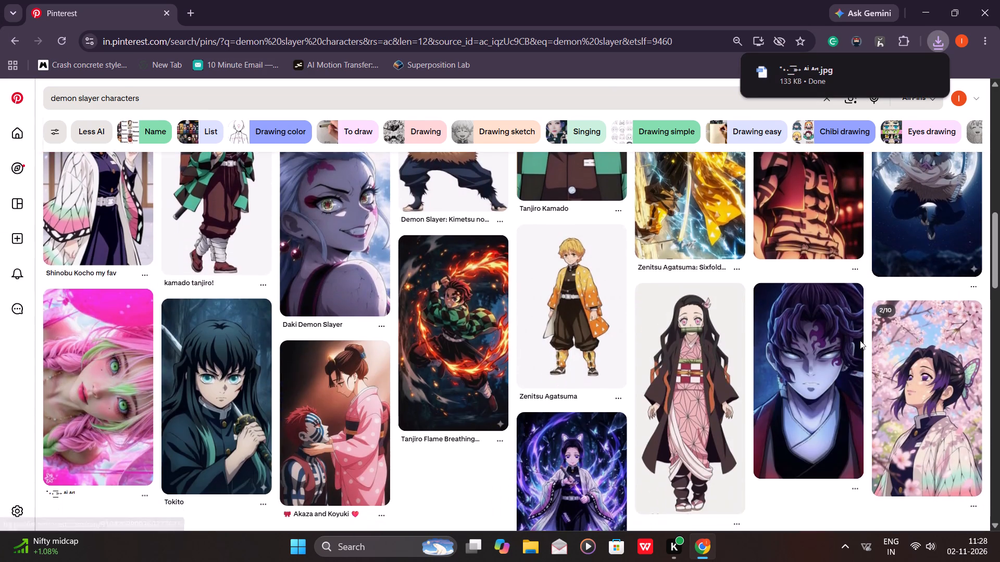
scroll(858, 341, "down", 6)
scroll(723, 362, "down", 2)
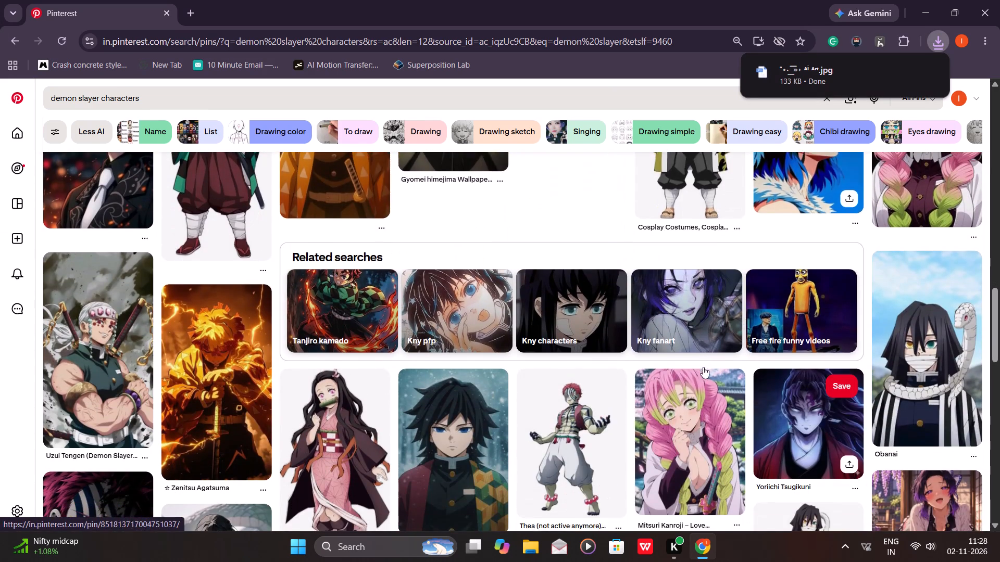
scroll(703, 367, "down", 4)
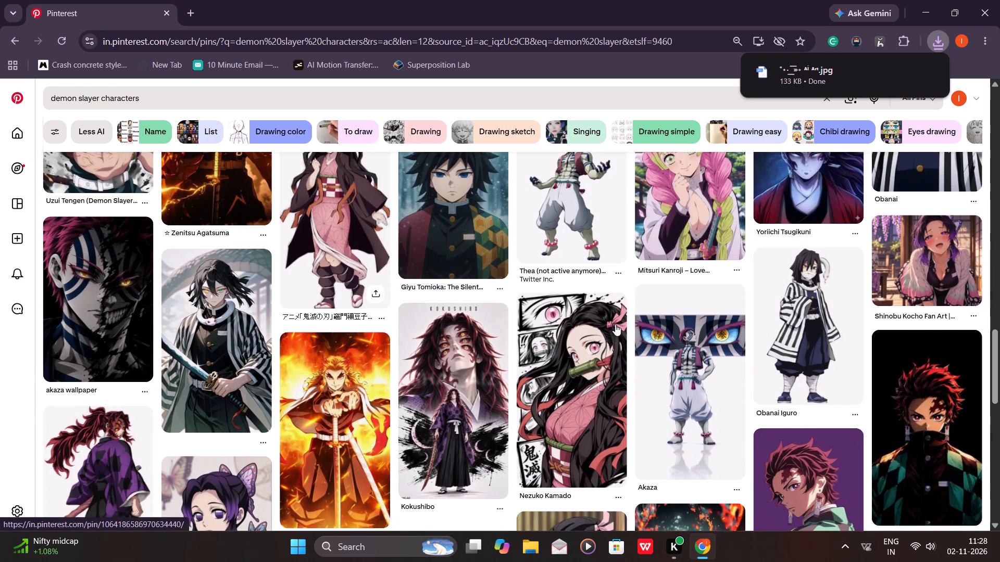
scroll(615, 324, "down", 3)
scroll(491, 369, "down", 1)
left_click(504, 365)
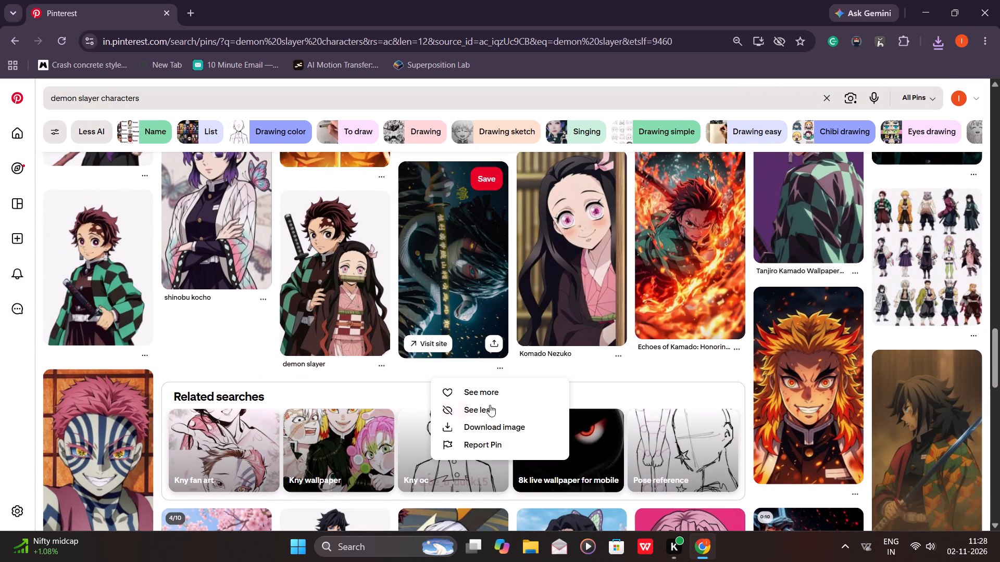
left_click(489, 426)
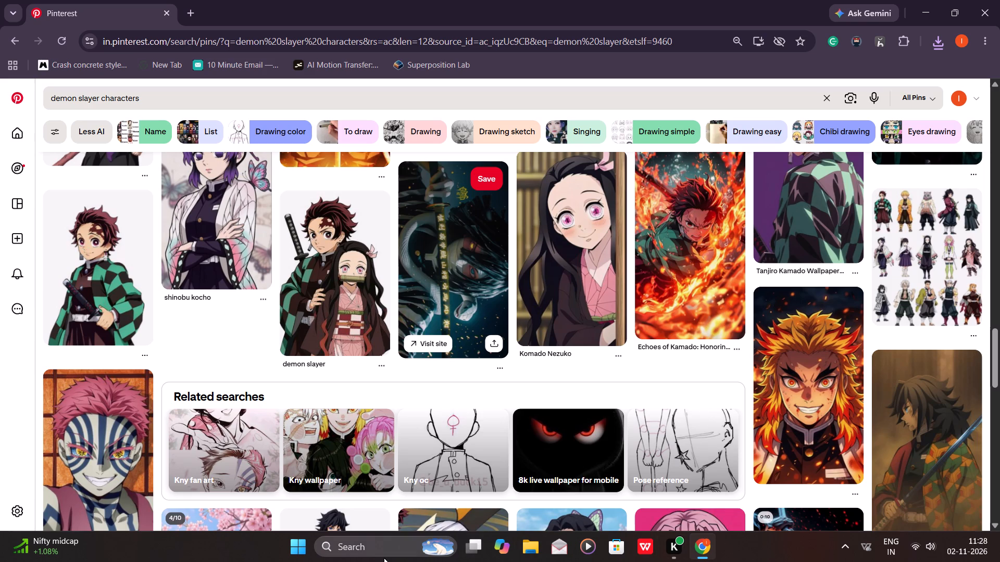
Search the computer for "filmora", launch Wondershare Filmora 15 and bring its start window to the front.
left_click(368, 550)
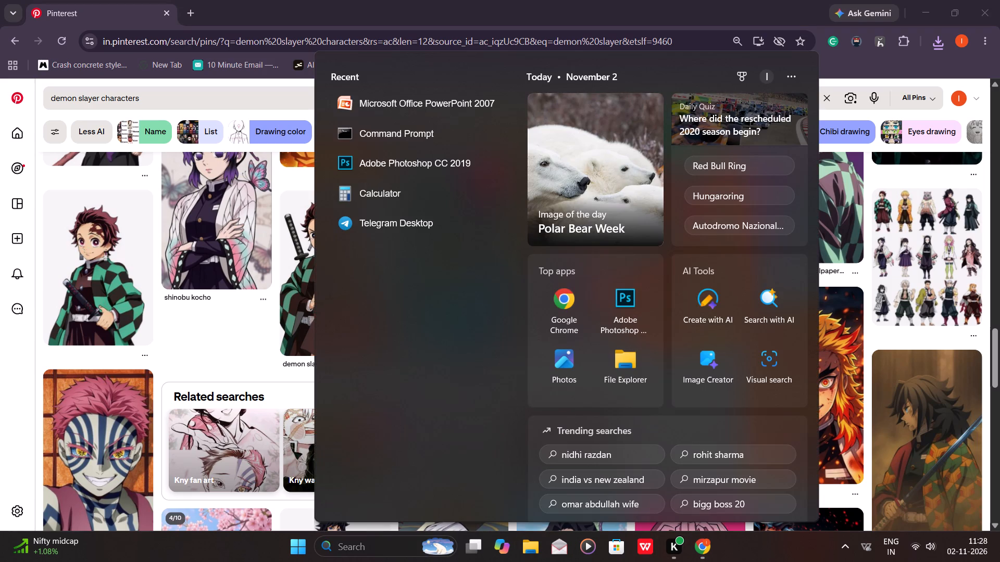
type("fil")
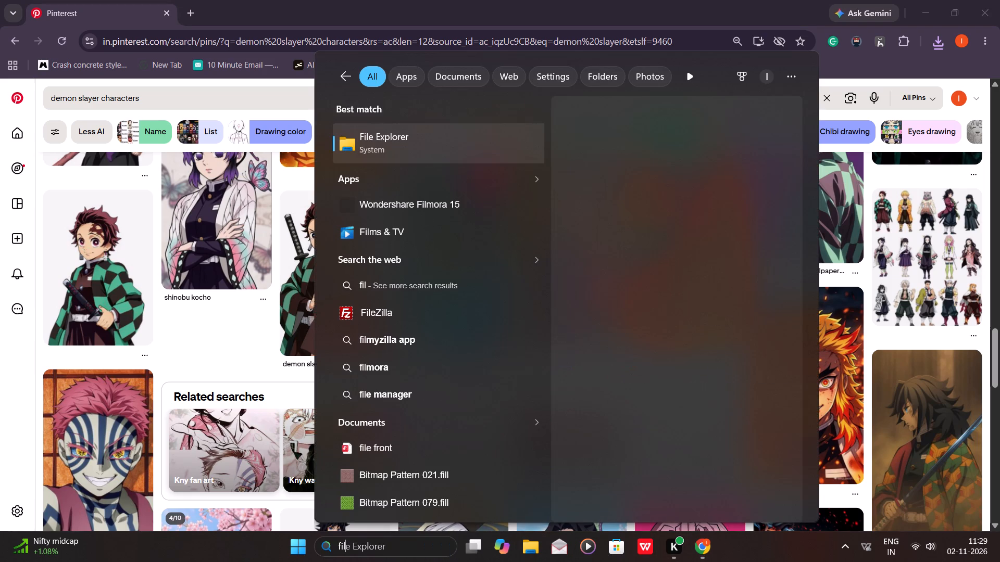
scroll(361, 550, "down", 1)
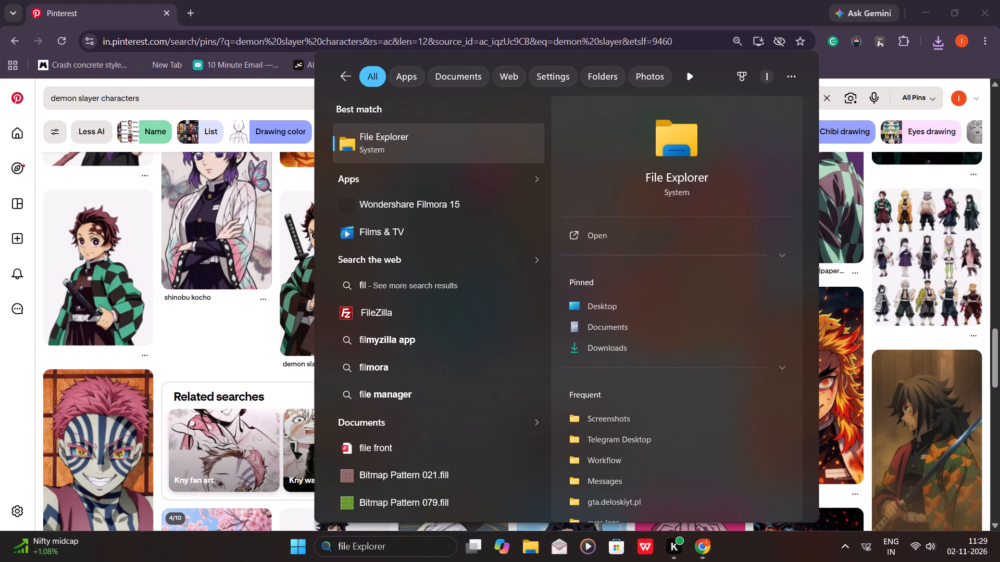
type("mora")
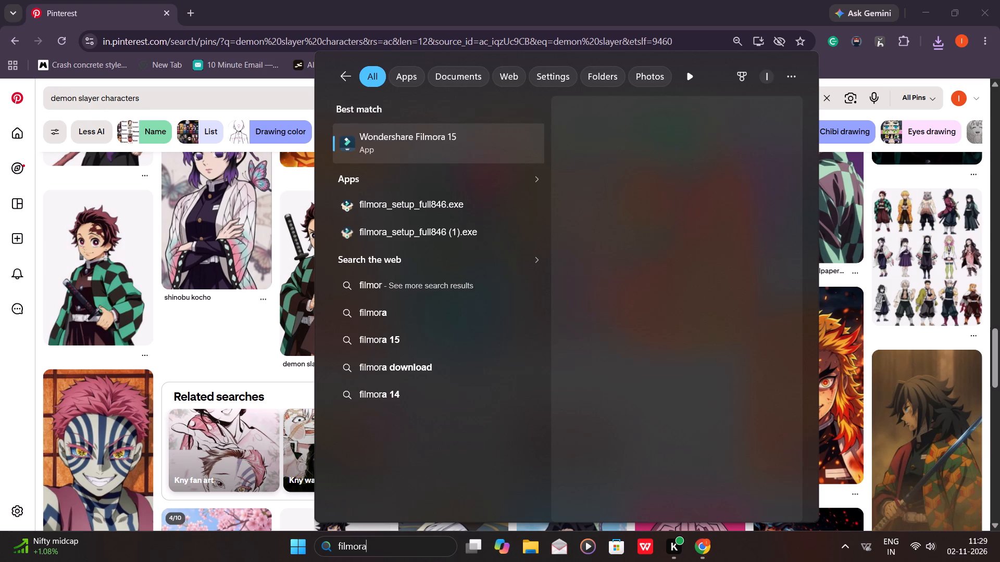
double_click(383, 151)
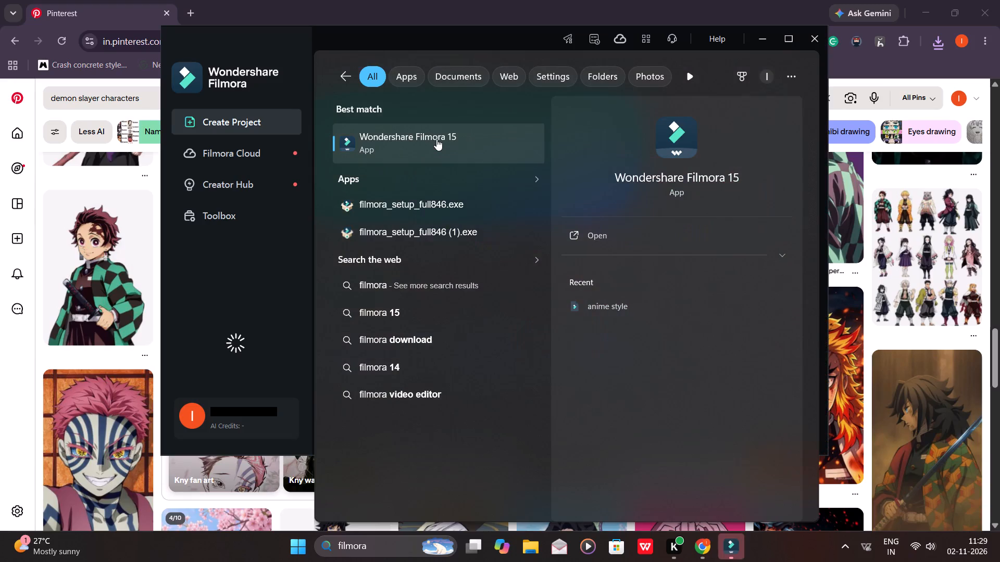
left_click(847, 58)
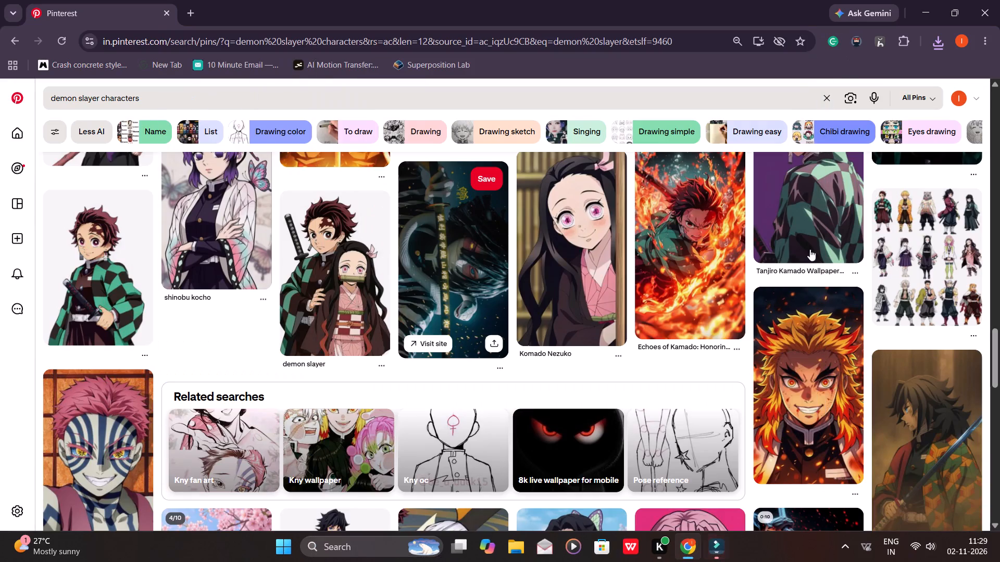
left_click(719, 543)
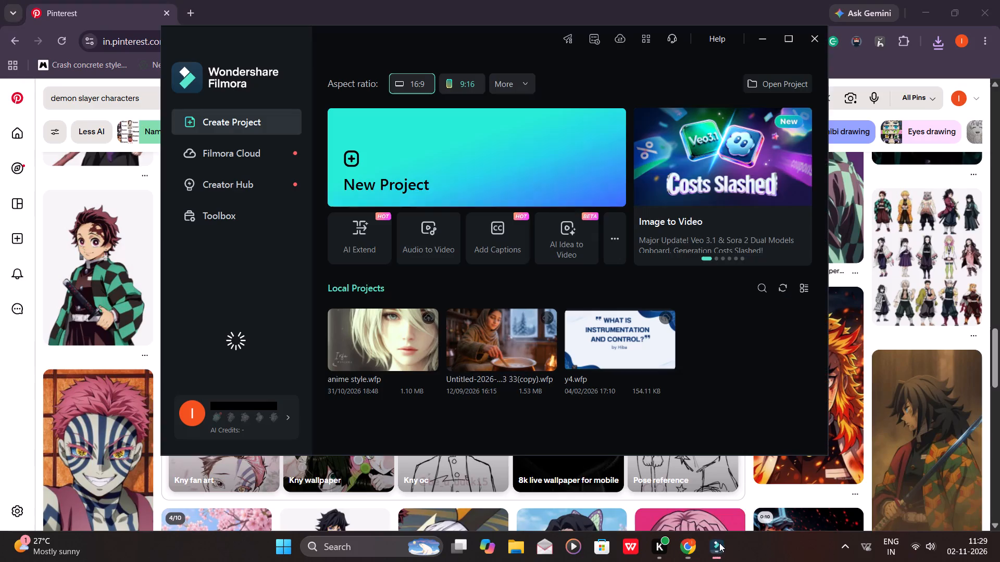
Open the local project anime style.wfp in Filmora.
left_click(394, 340)
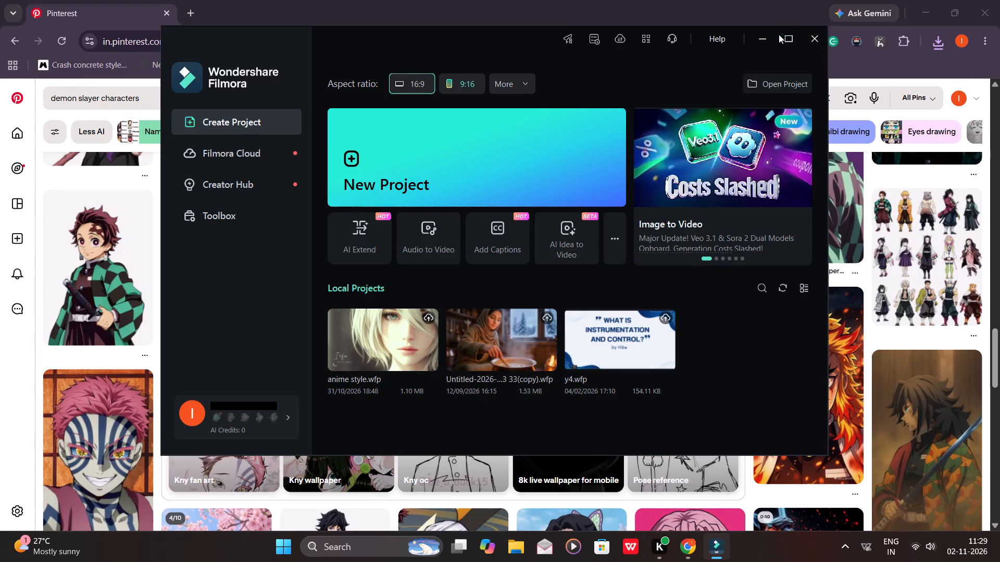
left_click(405, 342)
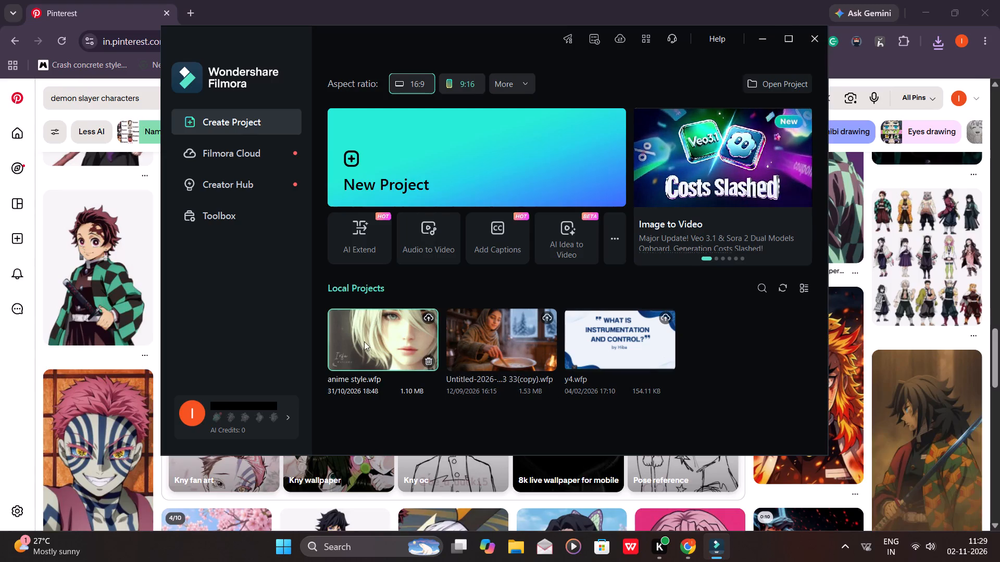
double_click(364, 339)
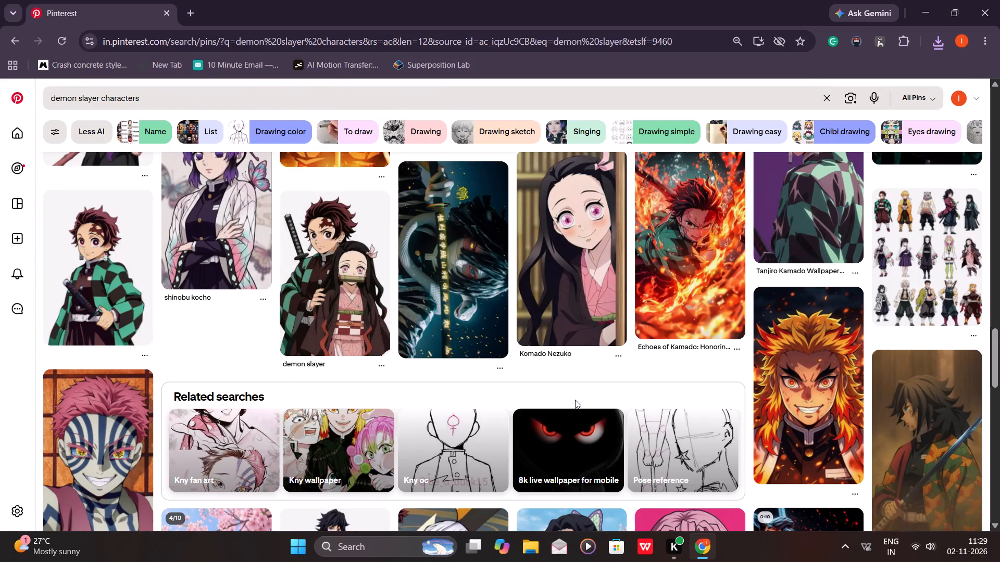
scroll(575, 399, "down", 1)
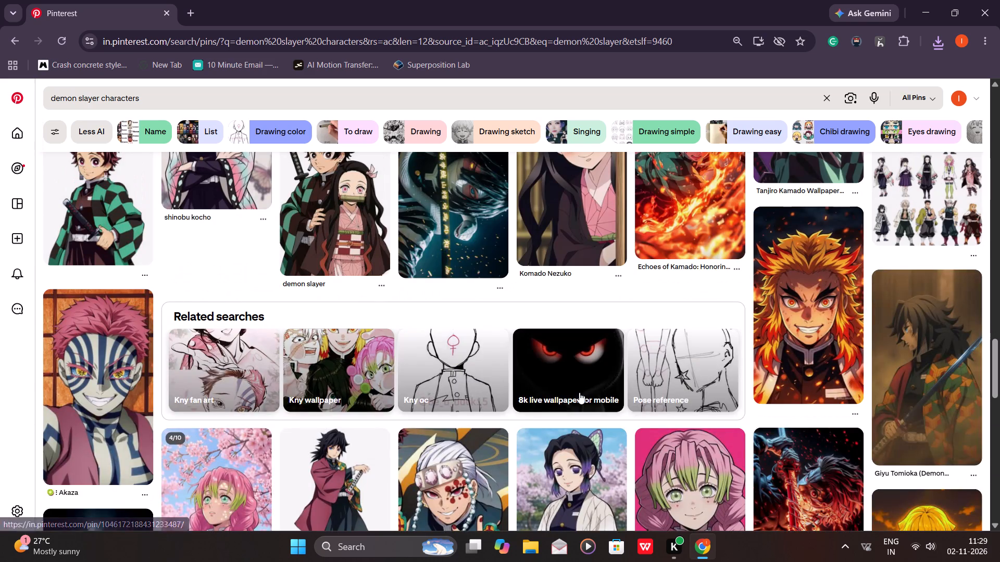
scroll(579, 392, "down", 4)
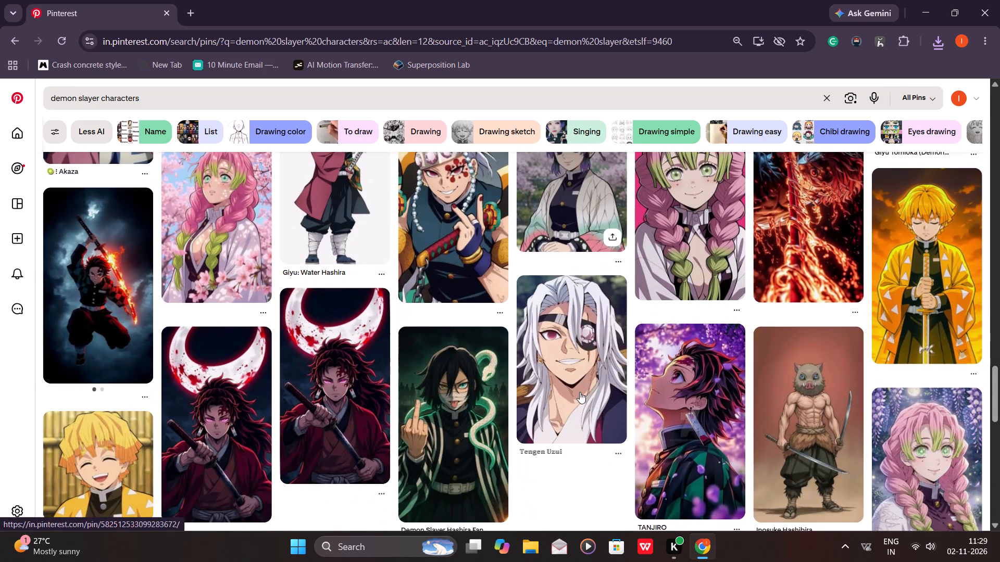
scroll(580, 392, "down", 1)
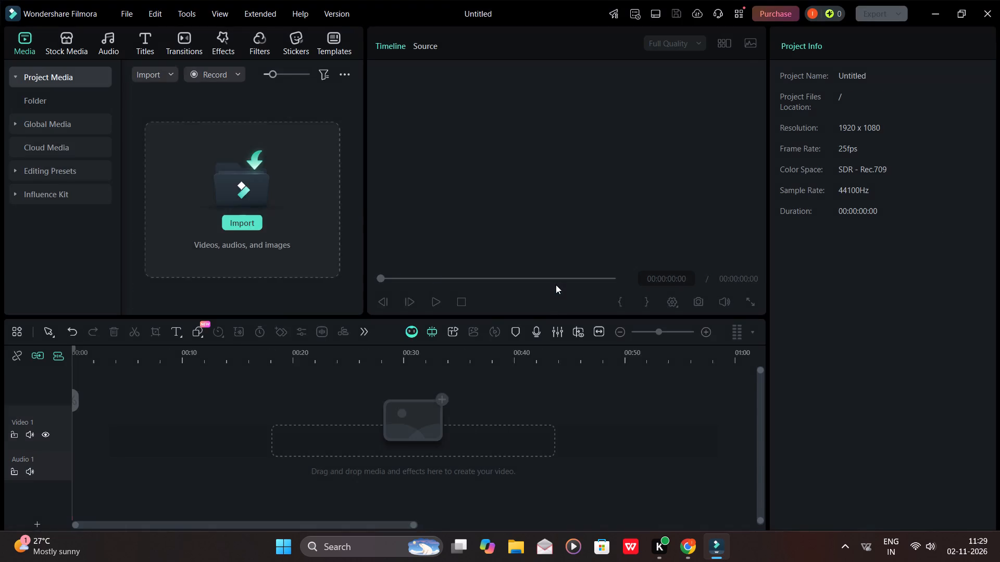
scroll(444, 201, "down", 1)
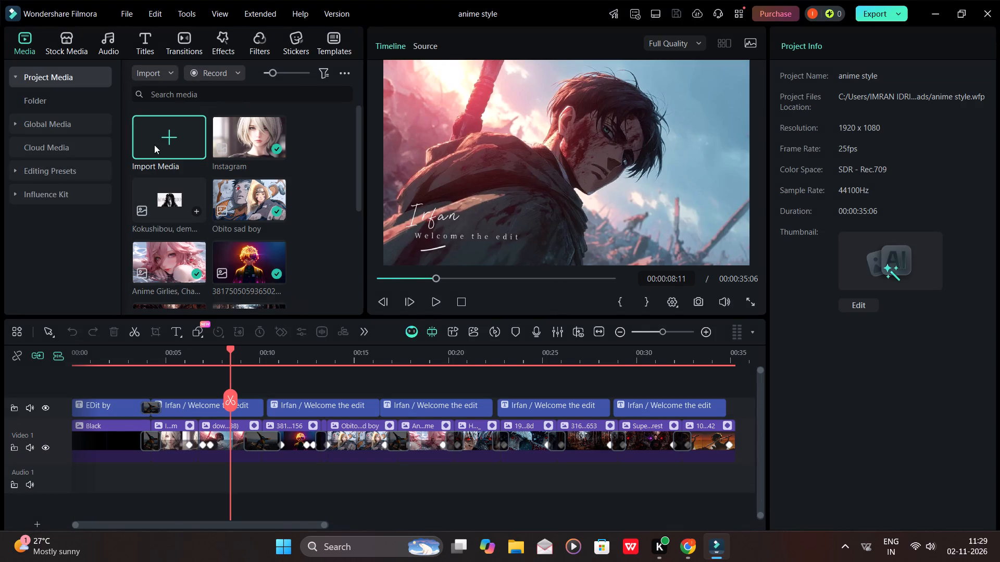
Move the playhead to the end of the last clip on the timeline, at 00:00:35:06.
left_click(162, 140)
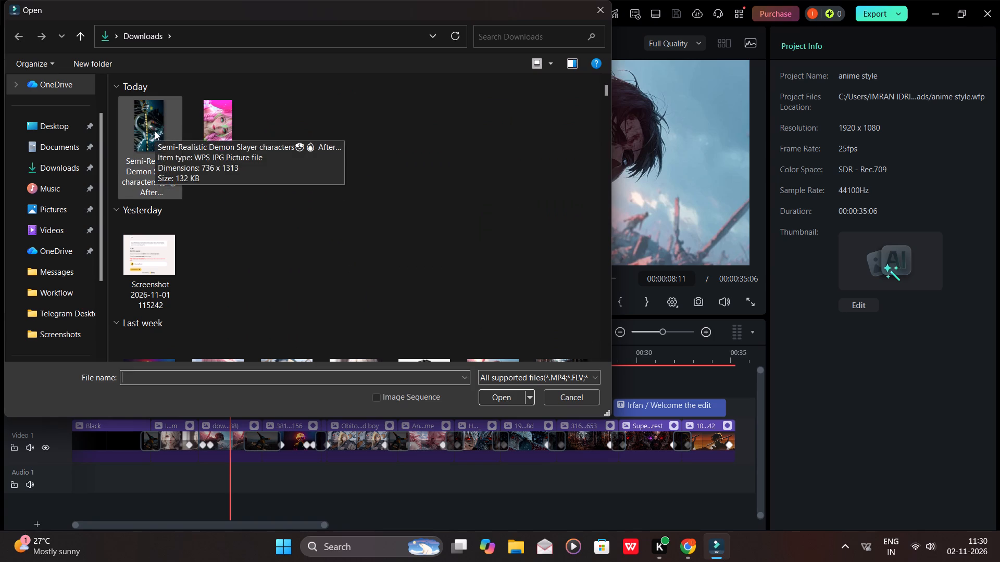
left_click(602, 8)
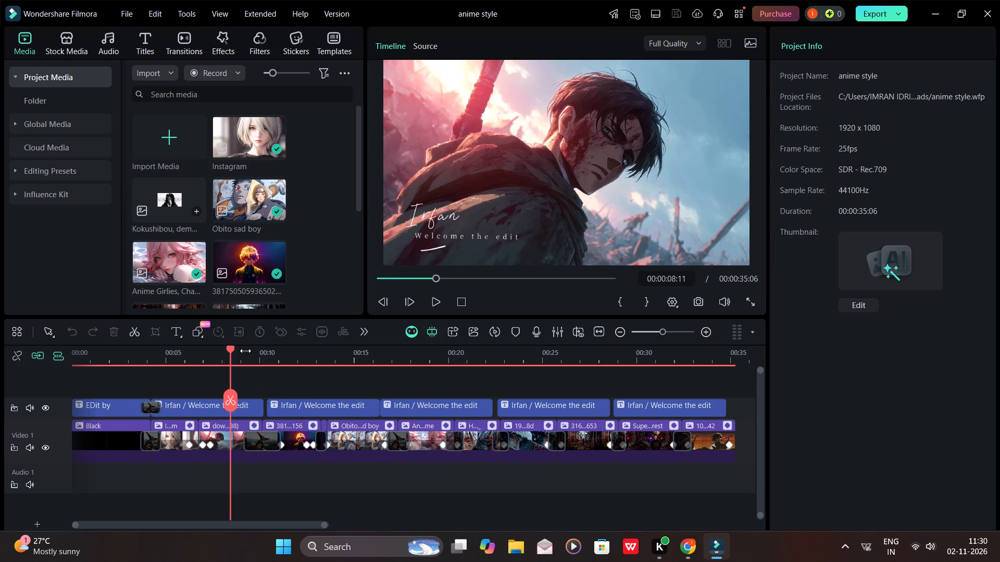
left_click_drag(227, 350, 257, 352)
left_click_drag(266, 354, 245, 357)
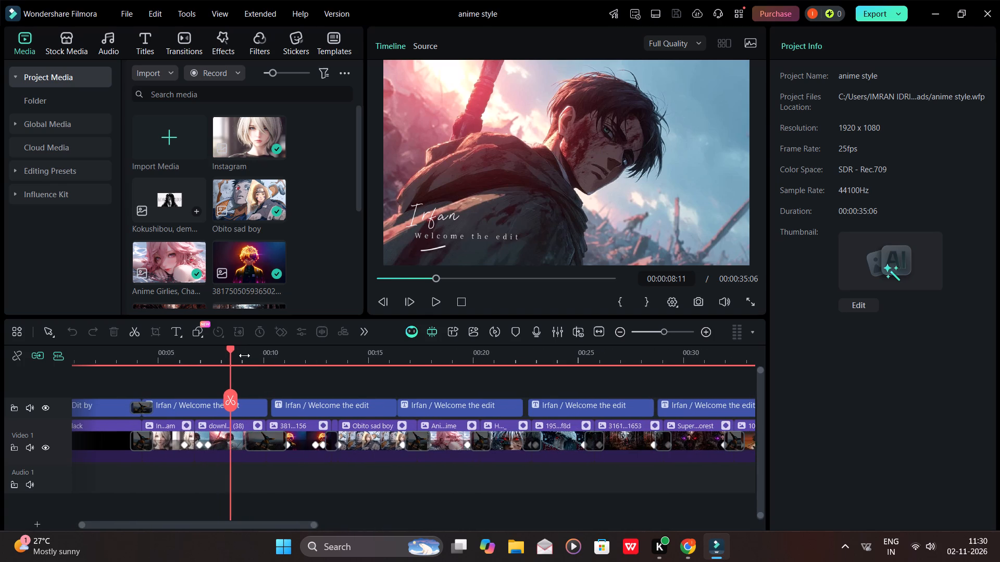
left_click_drag(229, 349, 893, 302)
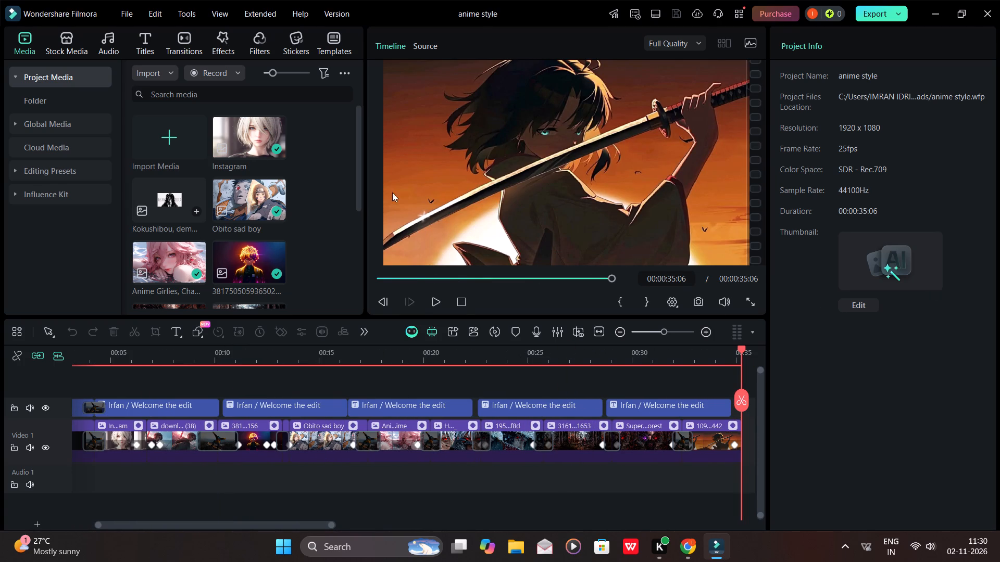
Import the Semi-Realistic Demon Slayer characters image and the pink-haired character image from Downloads into the project media.
left_click(178, 143)
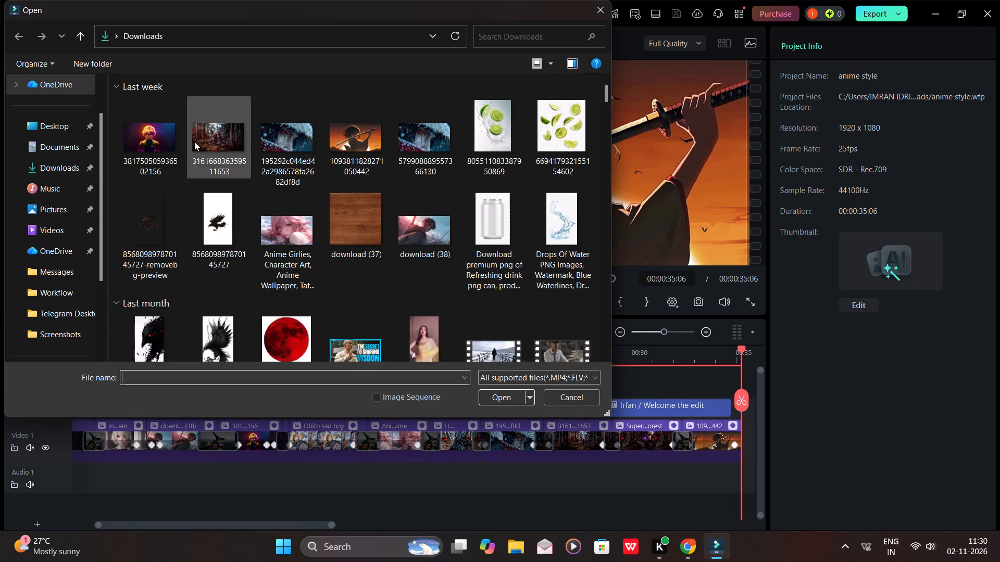
left_click(159, 144)
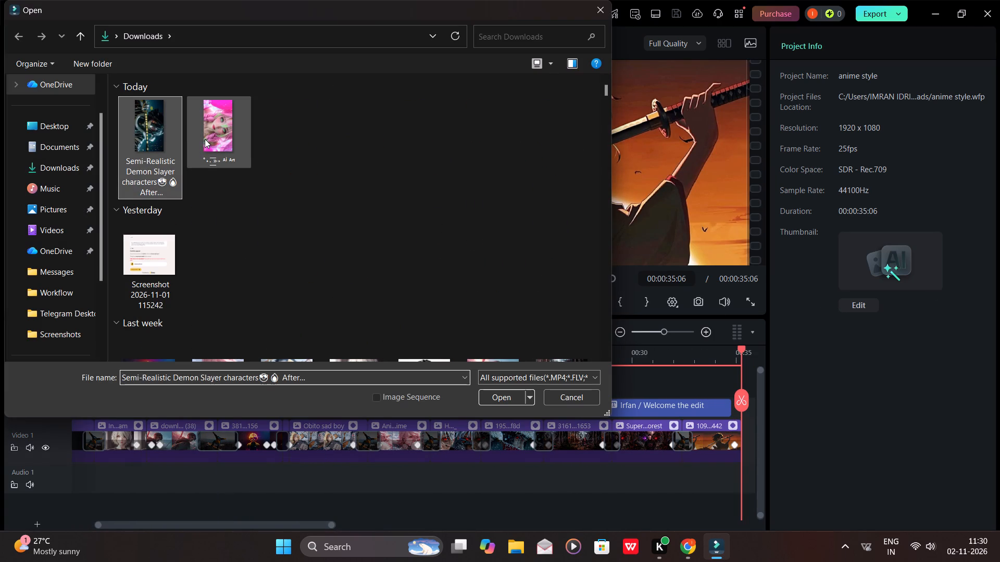
left_click(206, 139, "ctrl")
left_click(508, 401)
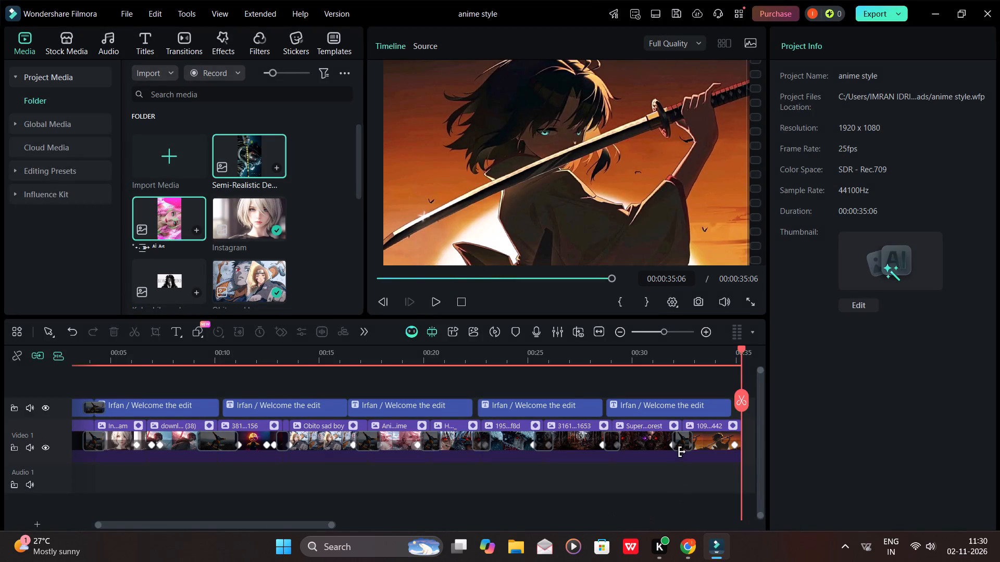
Place the two imported images one after the other on the Video 1 track, directly after the last clip at 00:00:35:06.
scroll(683, 452, "left", 4)
scroll(685, 450, "right", 13)
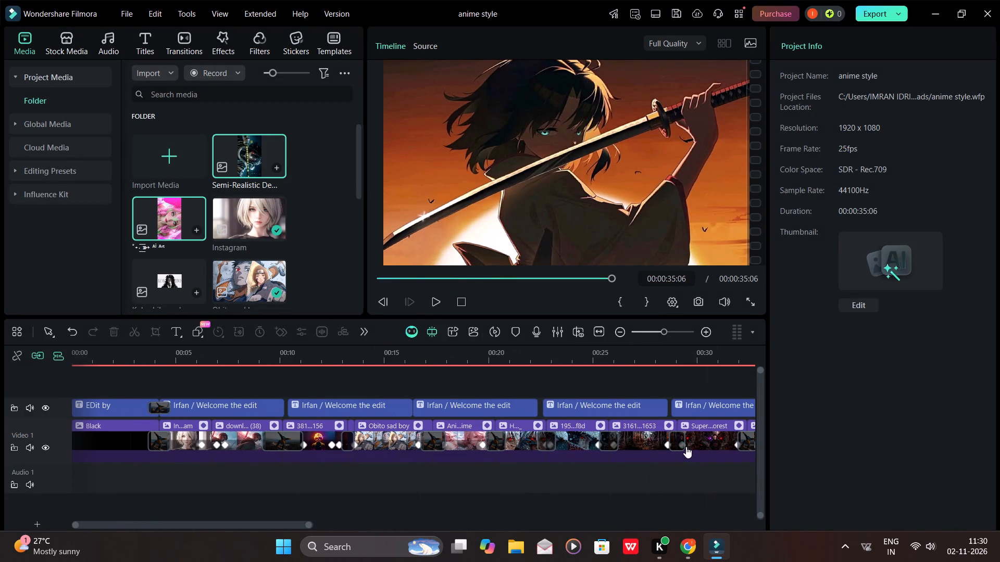
scroll(686, 446, "right", 4)
scroll(463, 246, "right", 2)
scroll(347, 259, "left", 6)
scroll(577, 431, "left", 2)
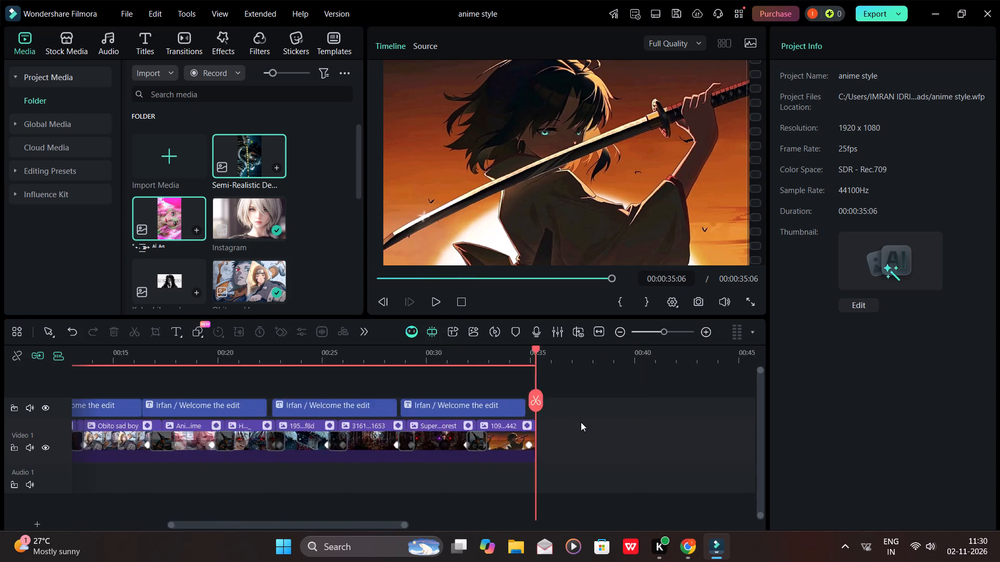
scroll(581, 422, "left", 2)
left_click_drag(247, 156, 400, 407)
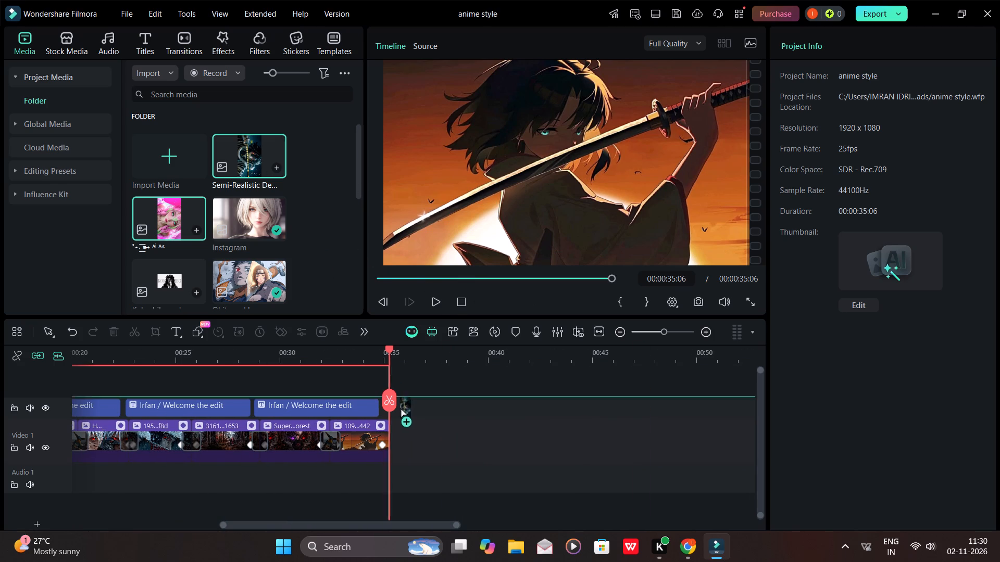
left_click_drag(400, 407, 405, 423)
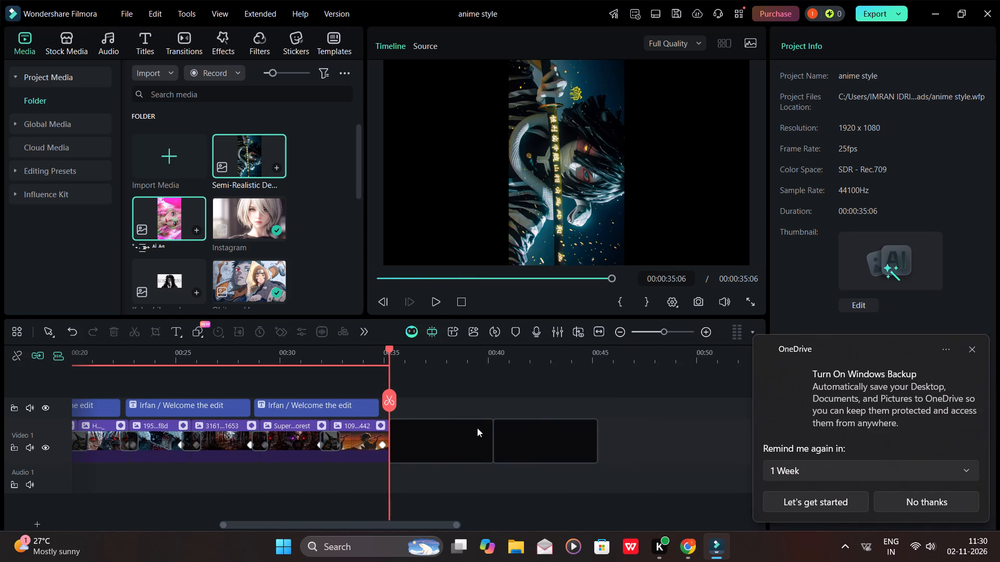
Dismiss the OneDrive backup reminder.
left_click(972, 349)
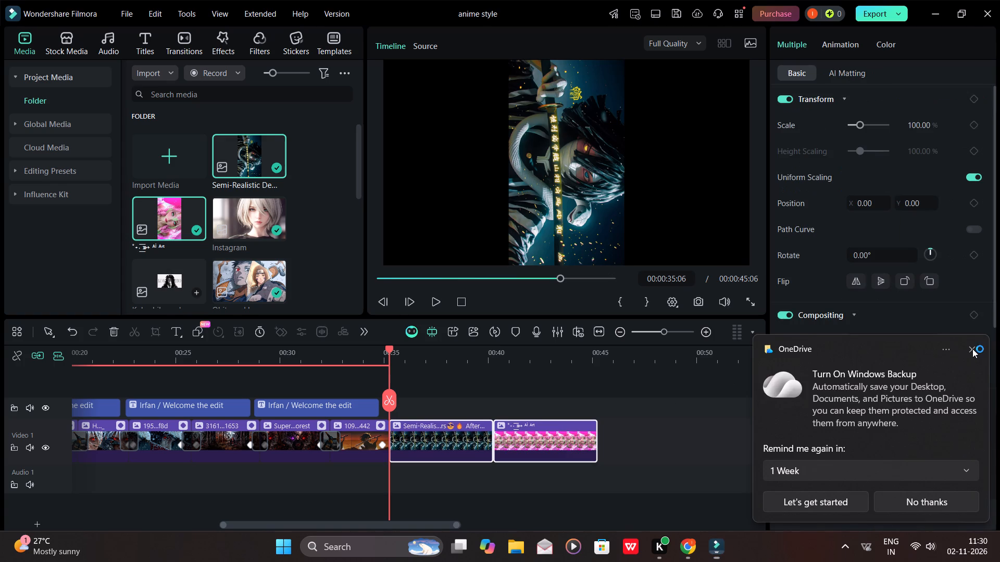
Preview the newly added Semi-Realistic Demon Slayer and pink-haired character clips on the timeline to examine their orientation.
left_click(632, 427)
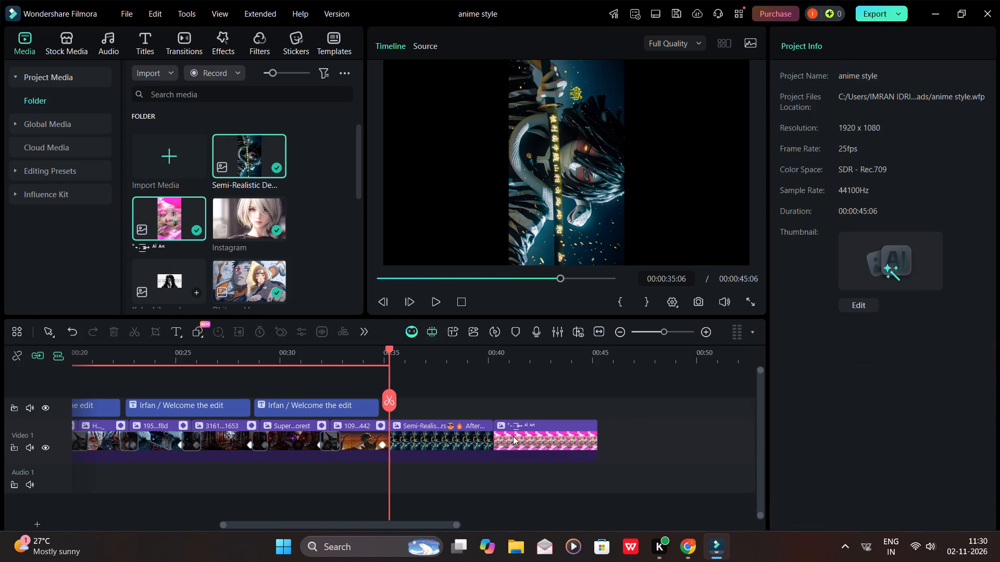
left_click(513, 436)
left_click(443, 439)
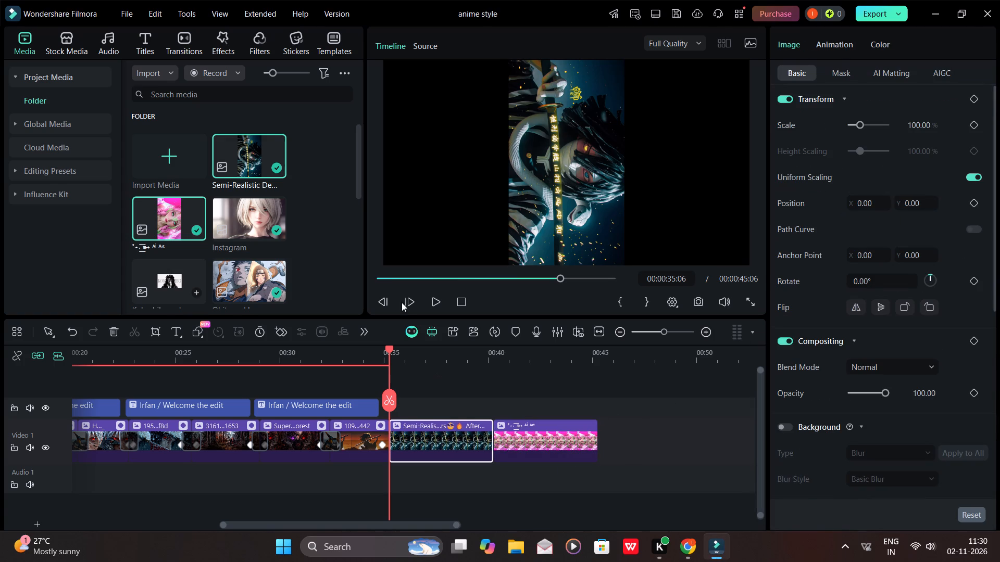
left_click(247, 213)
left_click(243, 151)
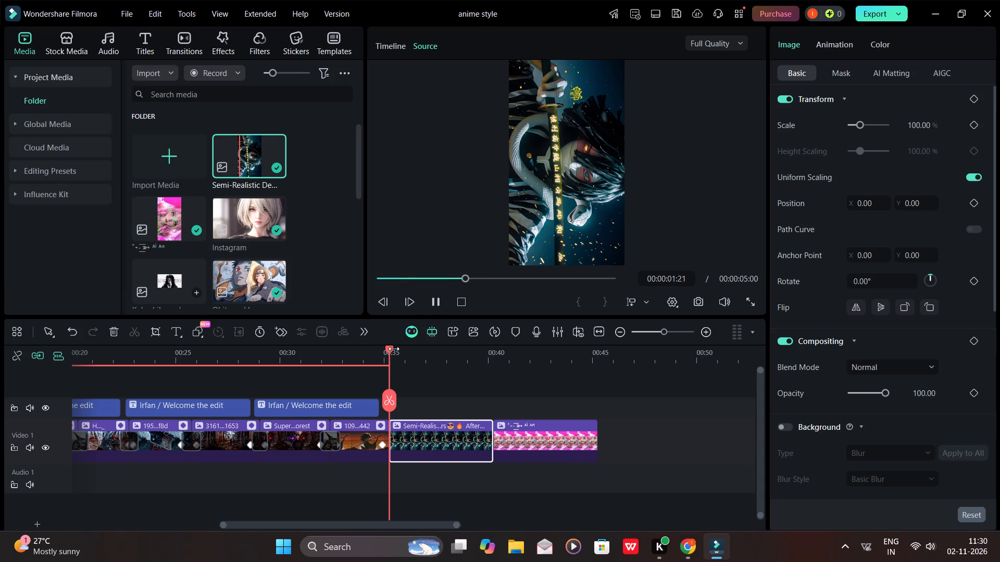
key("space")
left_click_drag(389, 347, 459, 353)
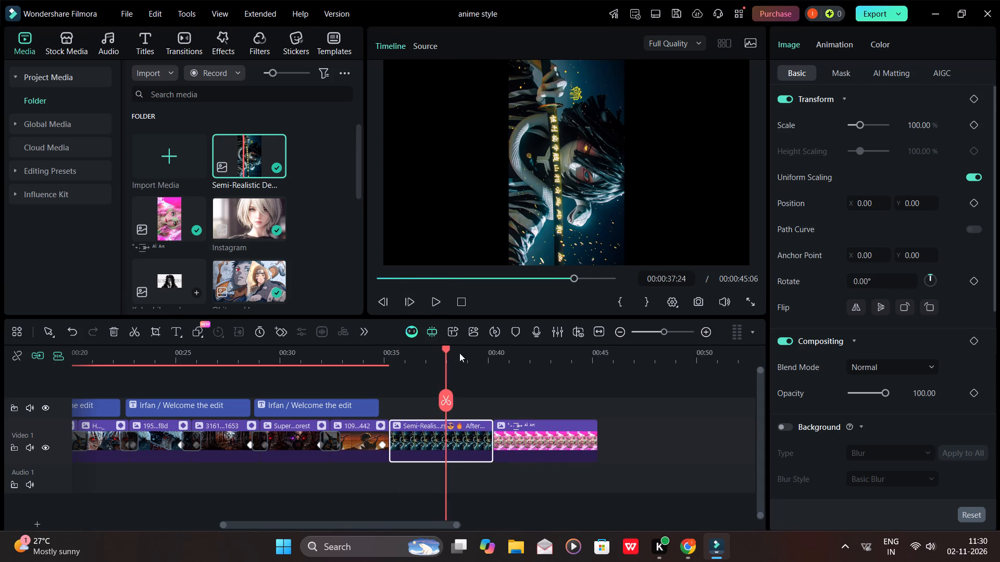
left_click_drag(459, 353, 518, 369)
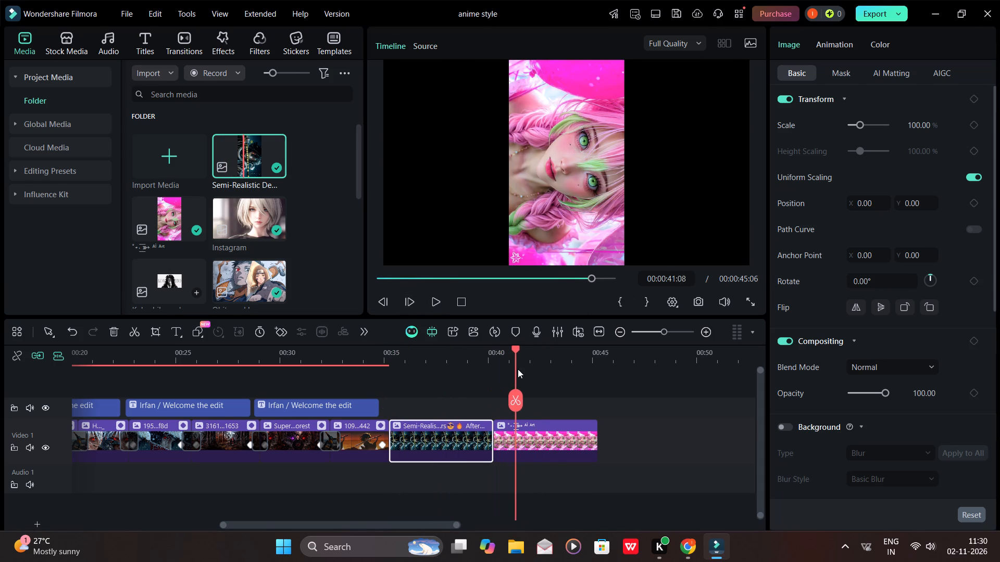
left_click_drag(518, 369, 532, 367)
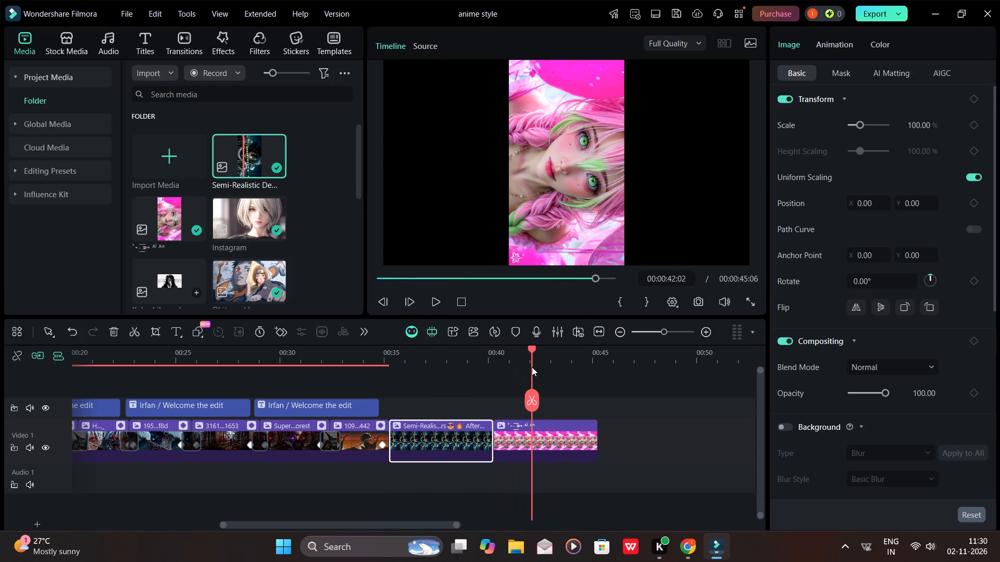
left_click_drag(532, 367, 516, 367)
Rotate the Semi-Realistic Demon Slayer image clip to -90°, leaving it without any flip.
left_click(455, 435)
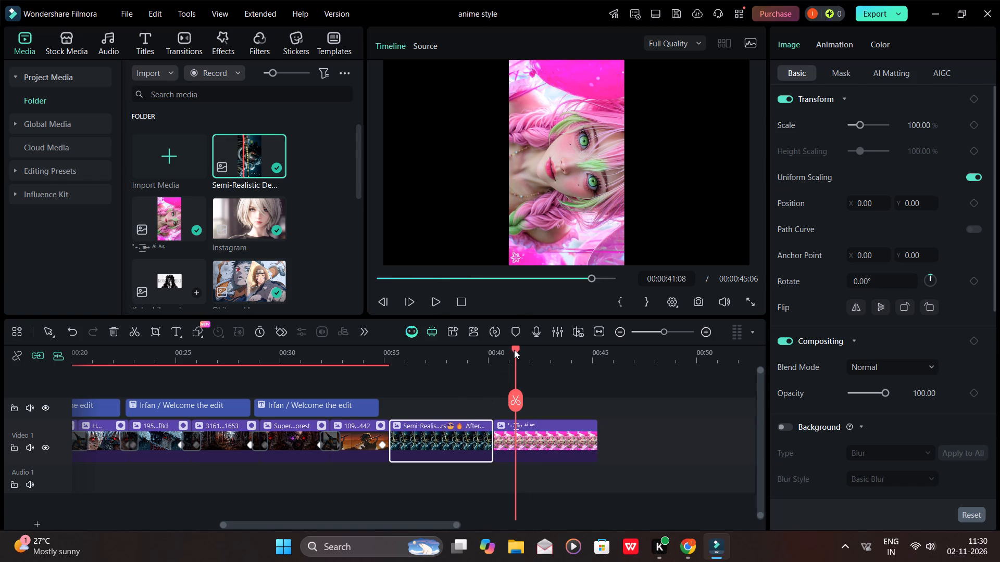
left_click_drag(517, 349, 451, 374)
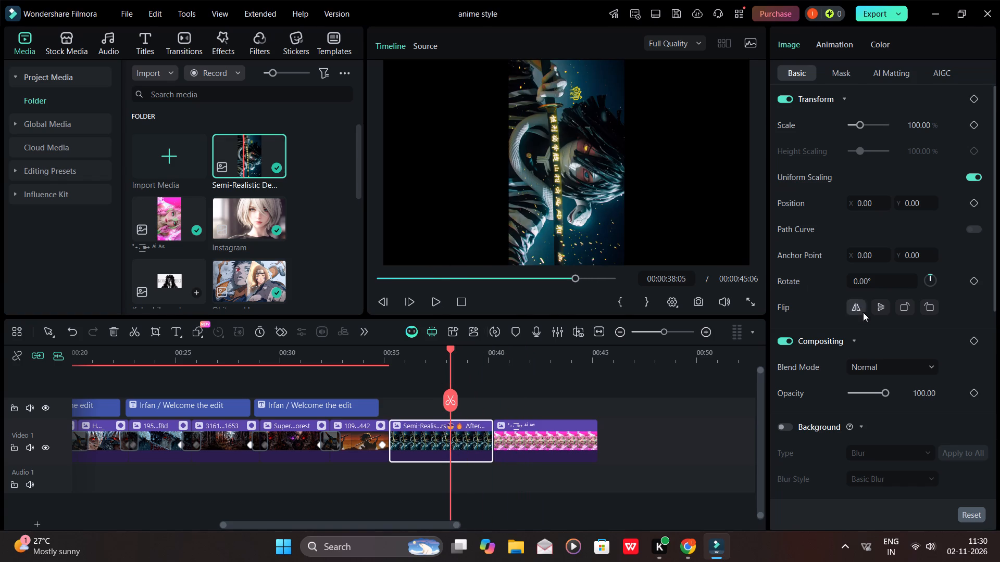
left_click(881, 309)
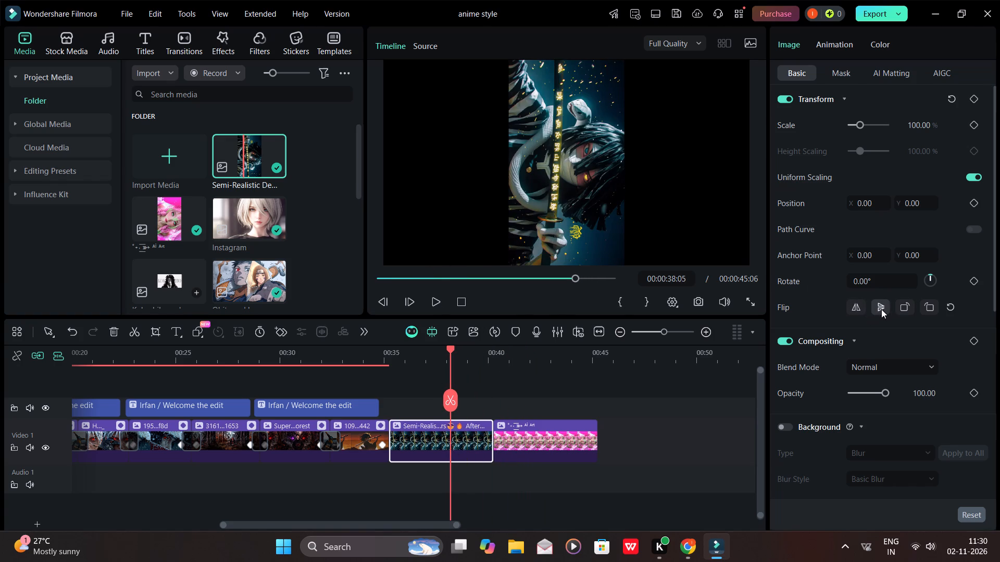
left_click(881, 309)
left_click(908, 307)
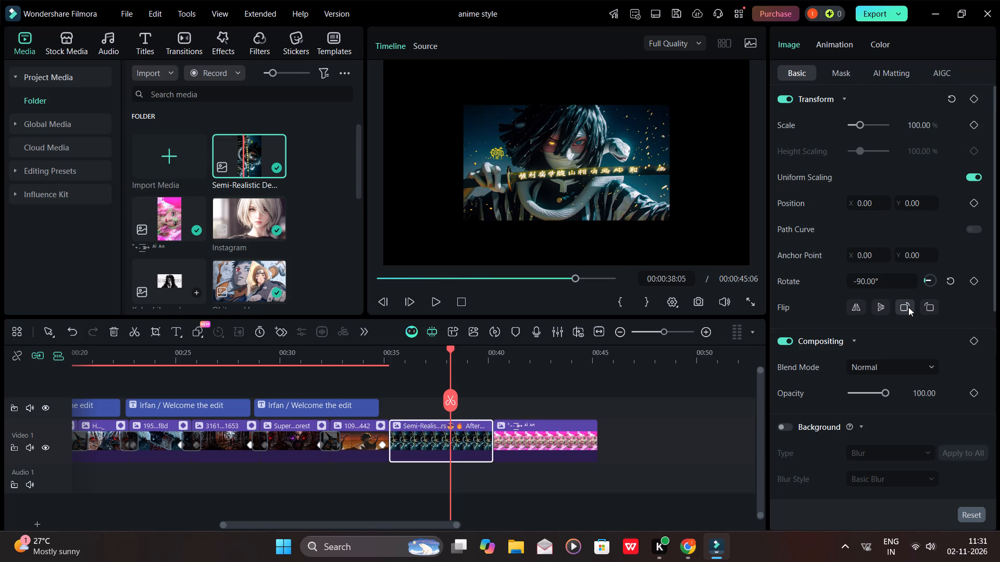
Rotate the pink-haired character image clip to -90°.
left_click(564, 434)
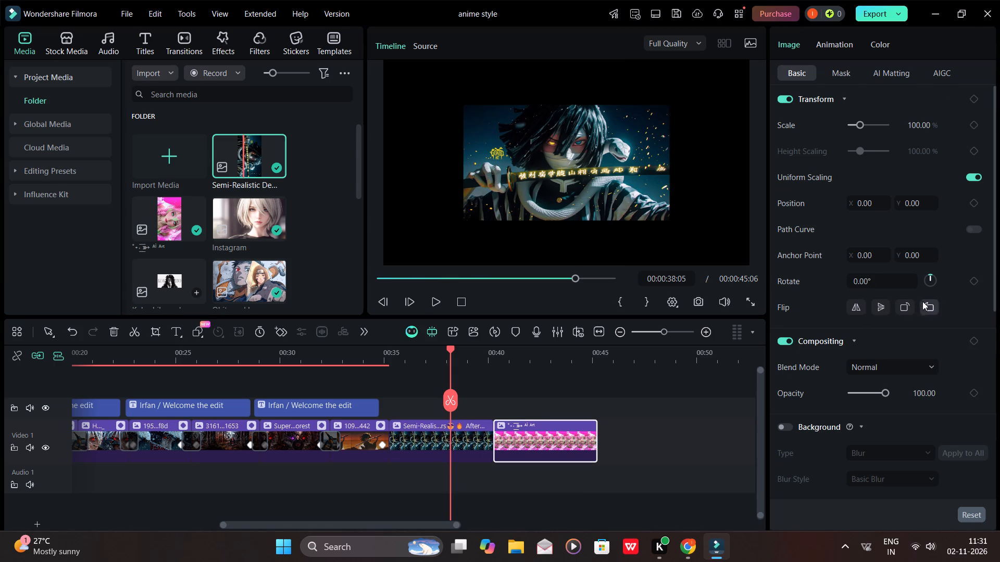
left_click(908, 308)
Scale the pink-haired character image clip to 180% so it fills the frame.
left_click_drag(451, 349, 546, 347)
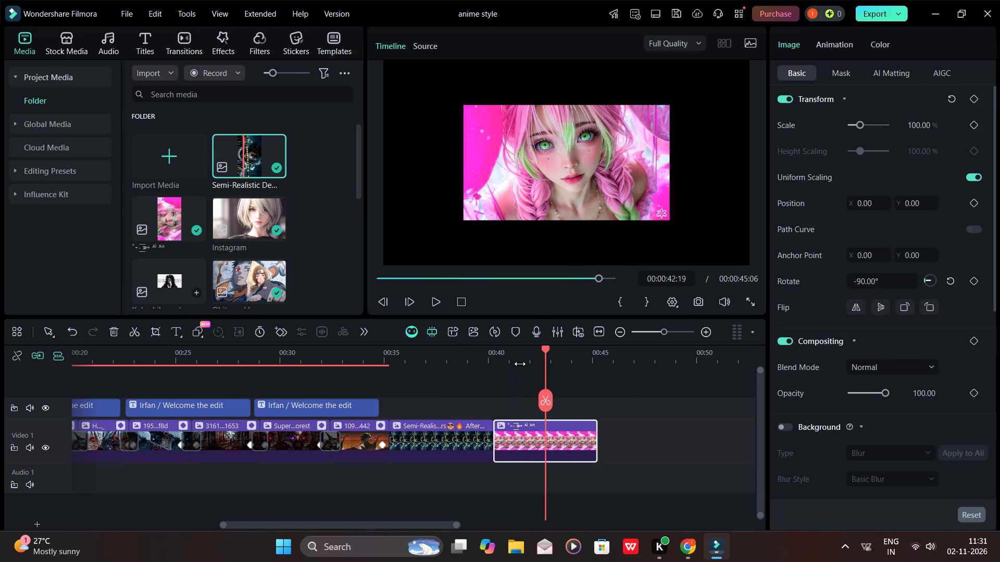
left_click(425, 442)
left_click(620, 176)
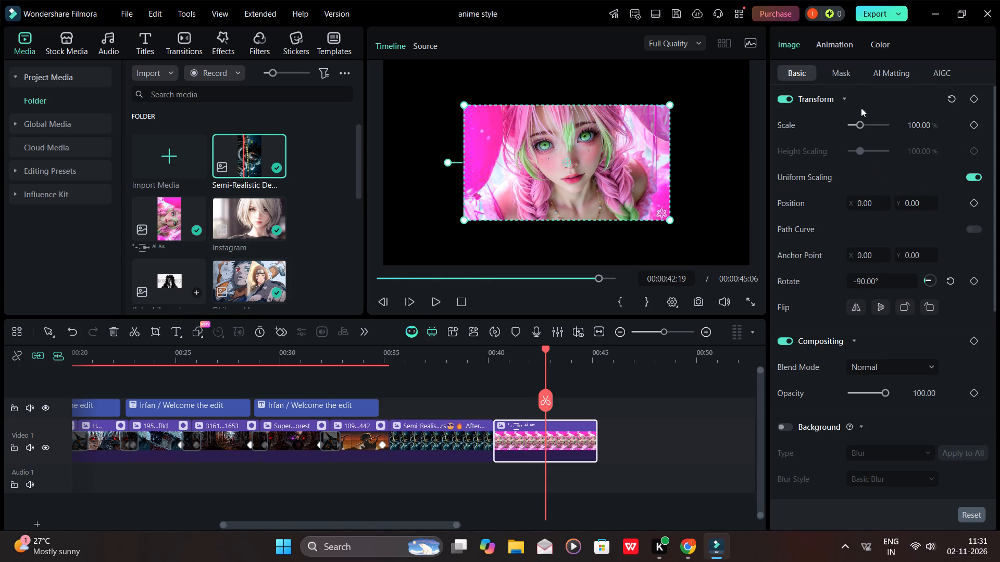
left_click_drag(859, 125, 860, 124)
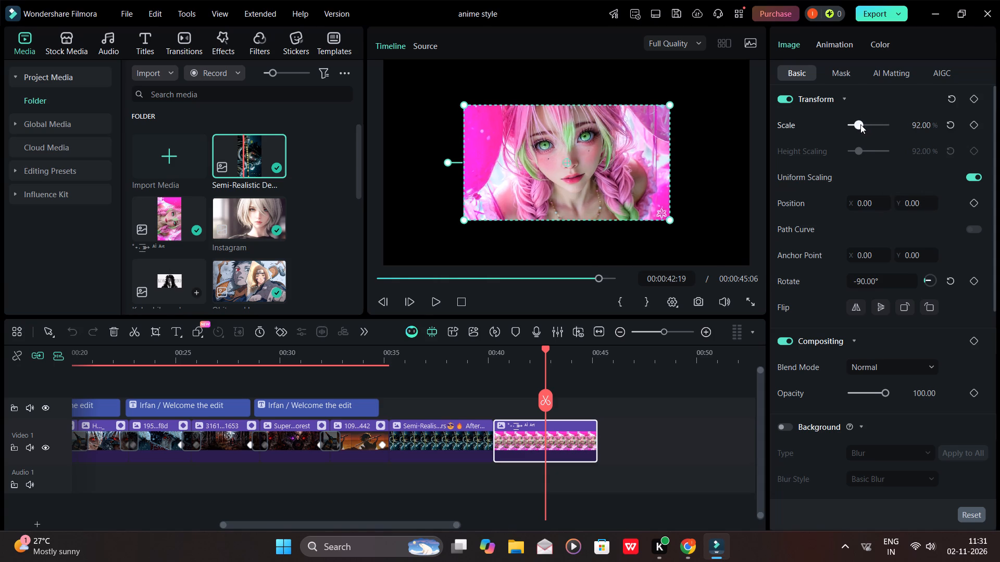
left_click_drag(860, 124, 869, 125)
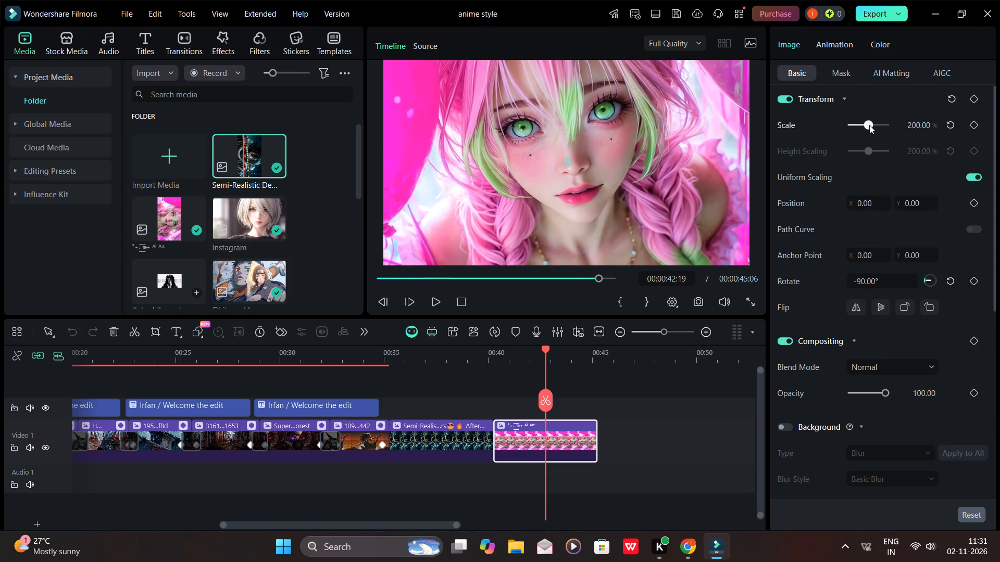
left_click_drag(869, 125, 868, 126)
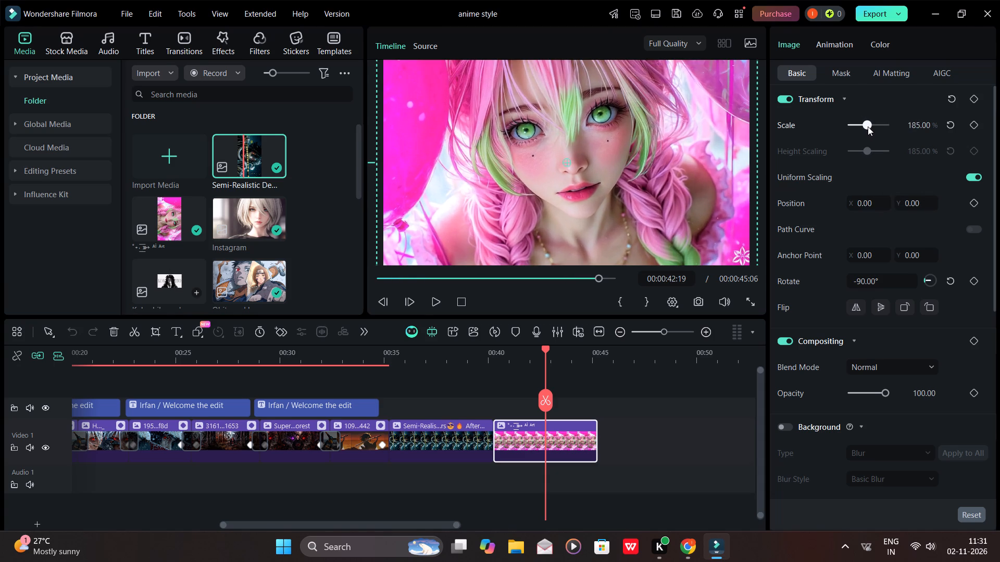
left_click_drag(868, 126, 865, 127)
left_click(912, 124)
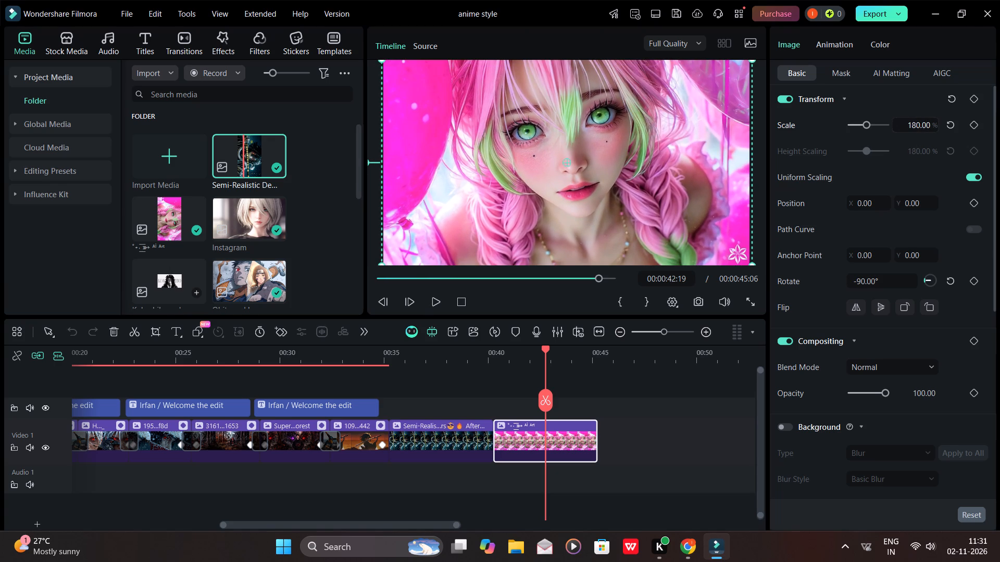
Scale the Semi-Realistic Demon Slayer image clip to 179% so it fills the frame.
left_click(480, 426)
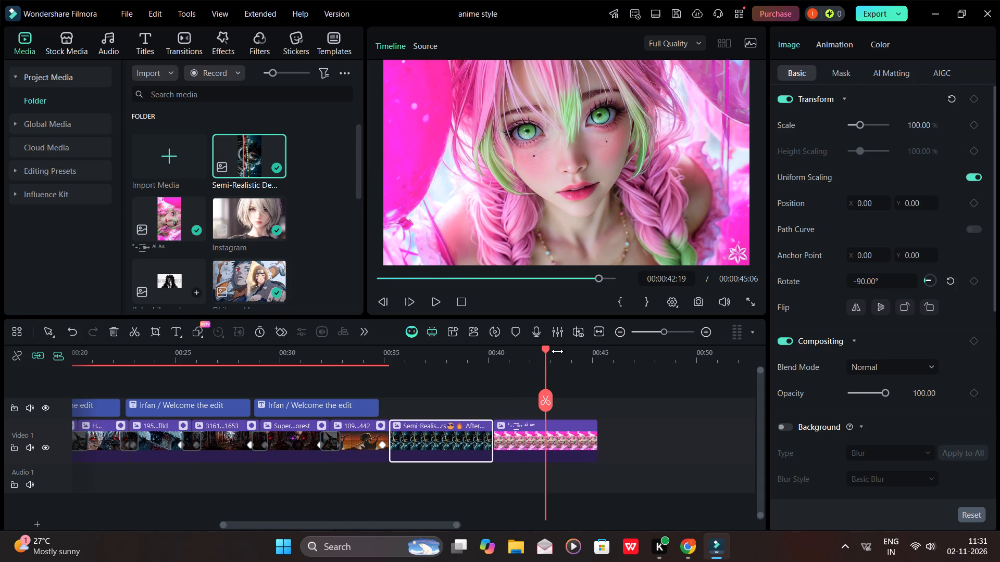
left_click_drag(545, 351, 448, 367)
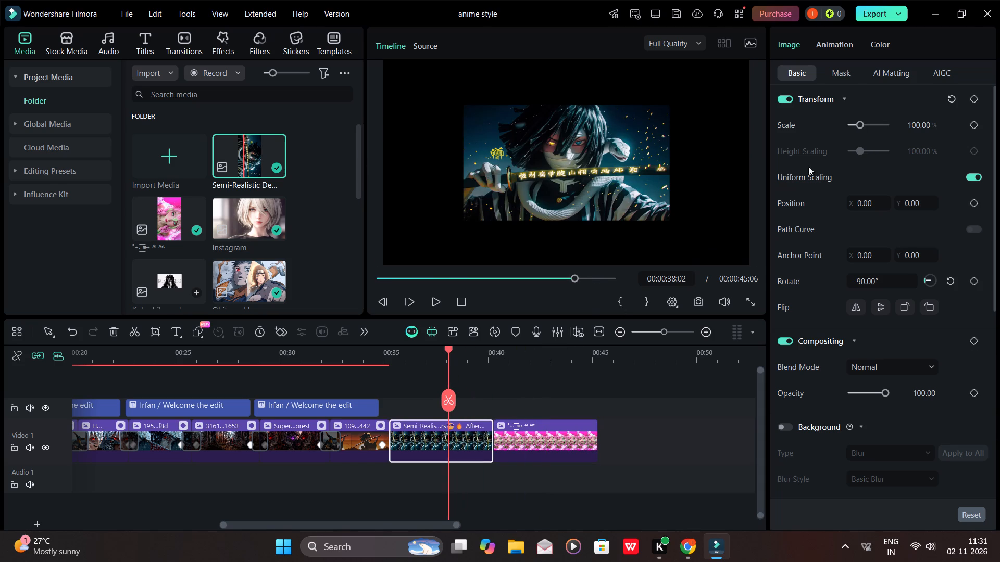
left_click(920, 127)
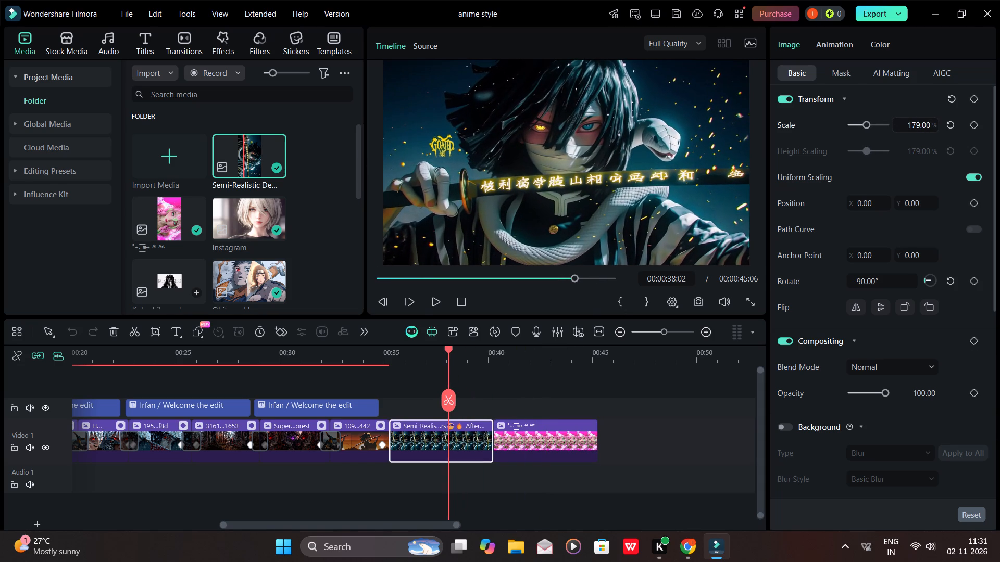
Review the two resized image clips and the titled clips before them on the timeline.
left_click_drag(447, 350, 436, 364)
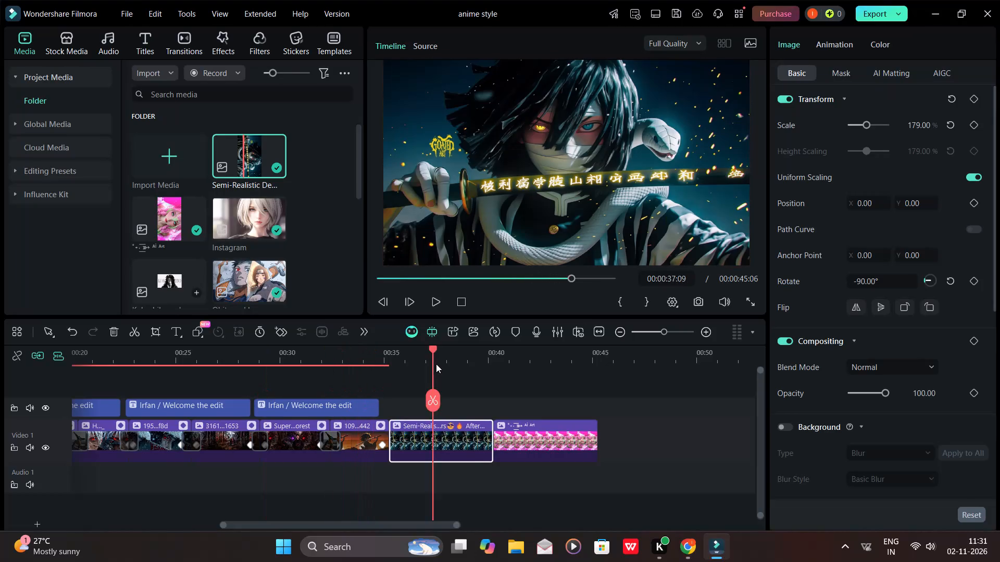
left_click_drag(436, 364, 481, 365)
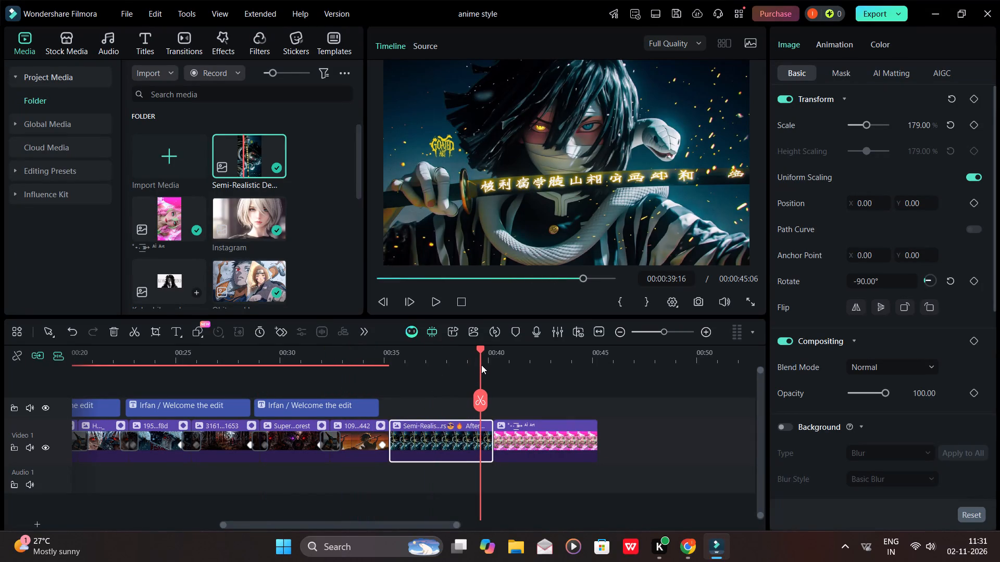
left_click_drag(481, 365, 479, 365)
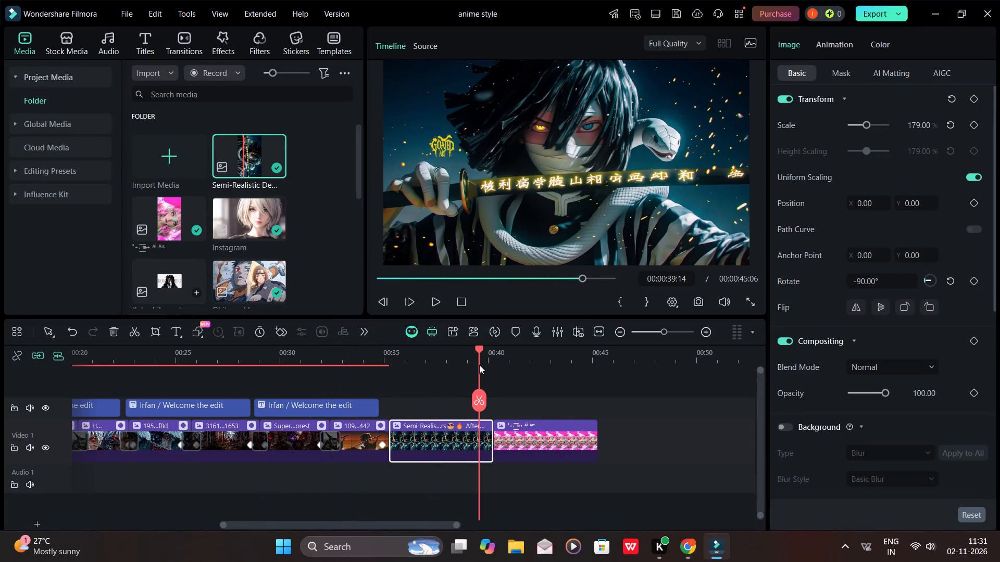
left_click_drag(479, 365, 476, 365)
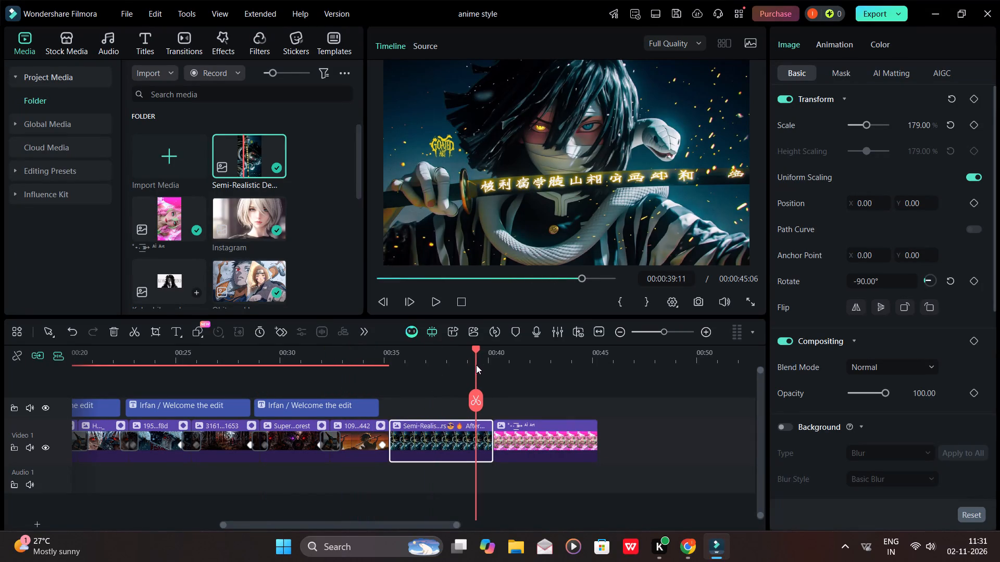
left_click_drag(476, 365, 543, 365)
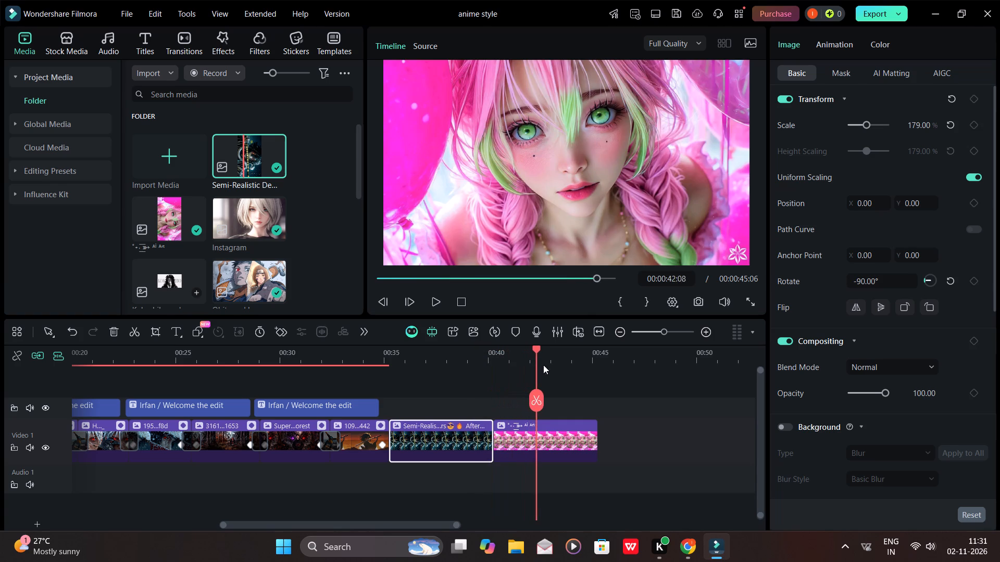
left_click_drag(543, 365, 375, 366)
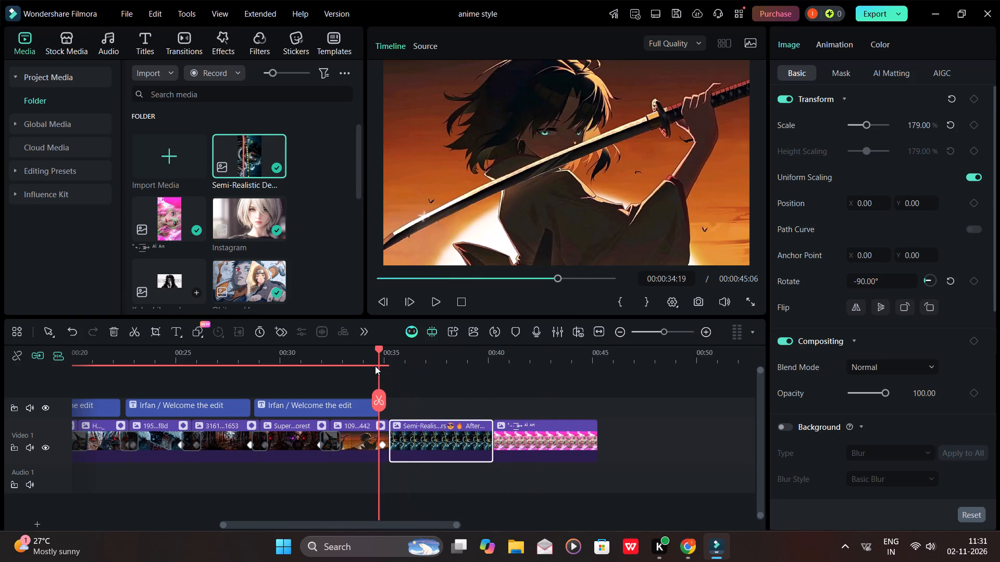
left_click_drag(375, 366, 270, 382)
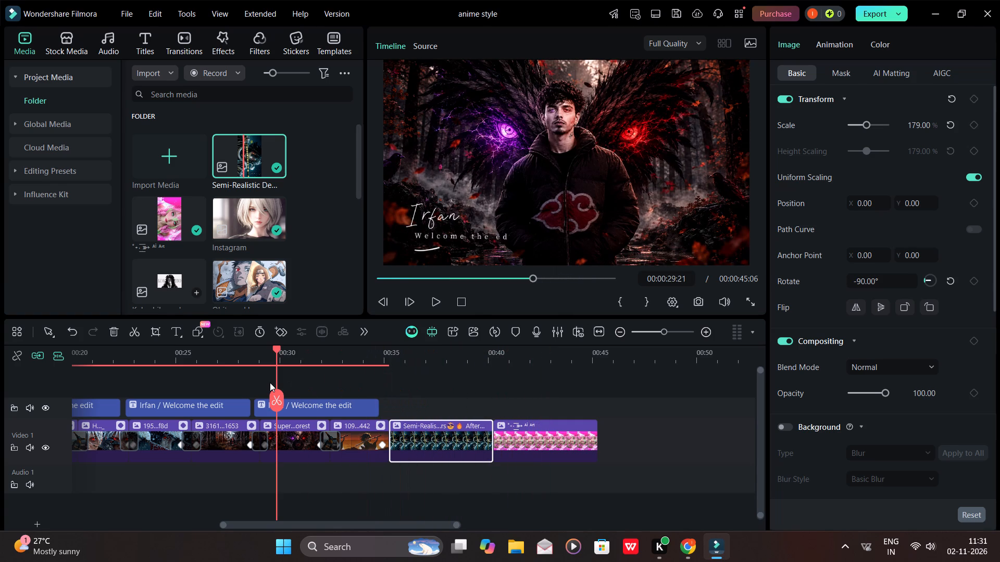
left_click_drag(270, 382, 326, 386)
Duplicate the last "Irfan / Welcome the edit" title and place the copy just after it, over the Semi-Realistic Demon Slayer clip.
left_click(341, 412)
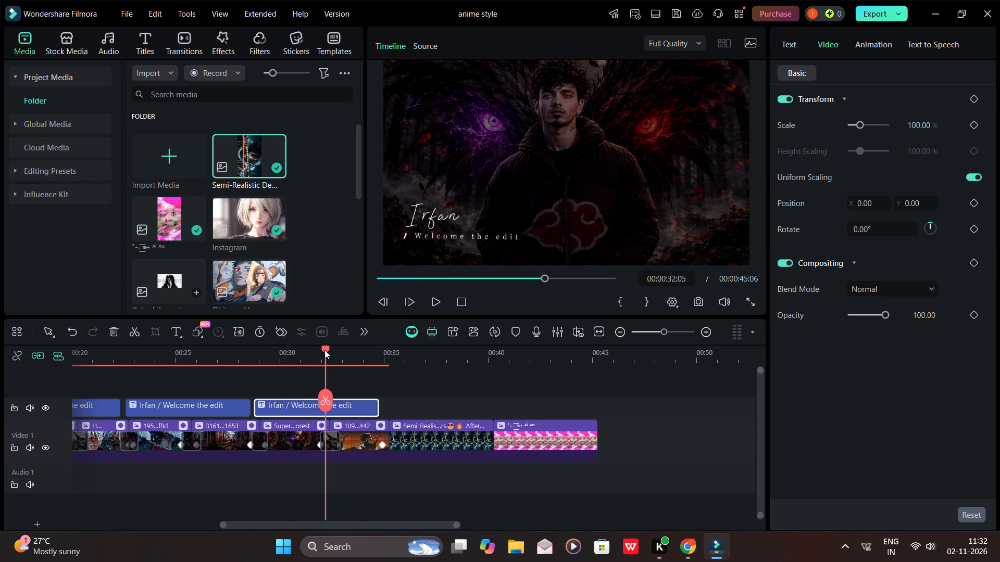
left_click_drag(324, 350, 415, 354)
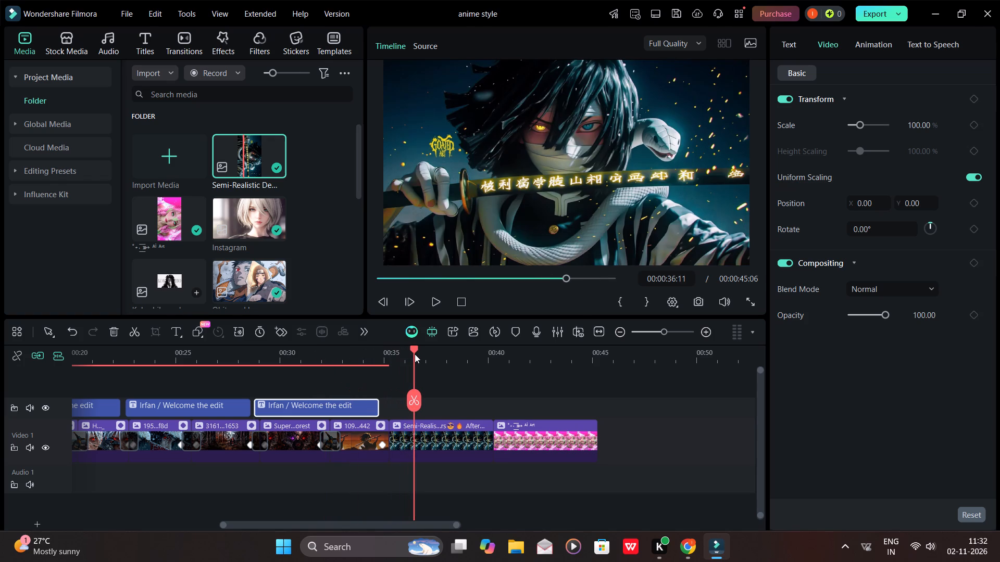
left_click_drag(415, 354, 354, 361)
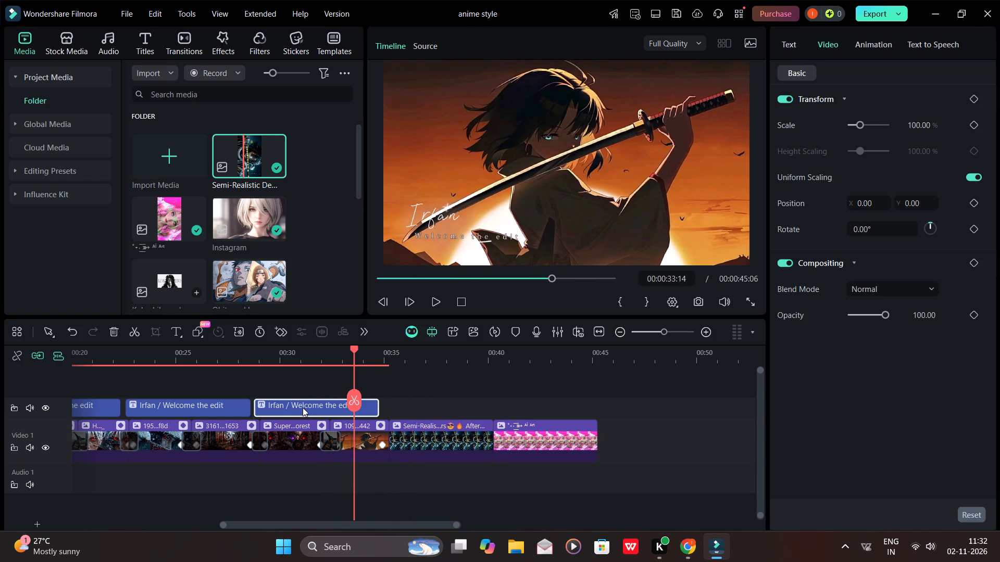
key("ctrl+d")
left_click_drag(391, 427, 421, 410)
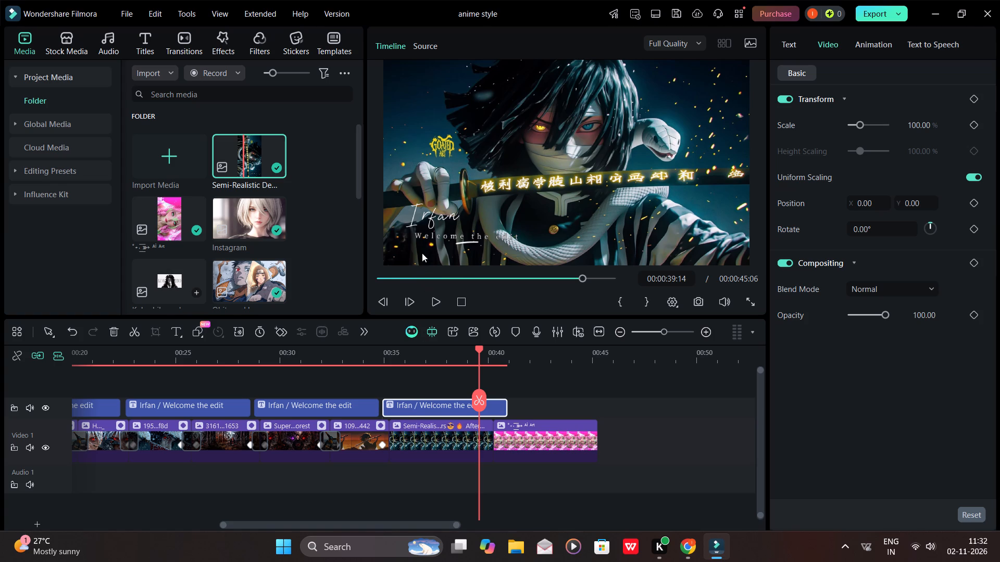
Move both text layers, "Irfan" and "Welcome the edit", of the title over the Semi-Realistic clip closer to the frame's lower-left corner.
left_click(430, 212)
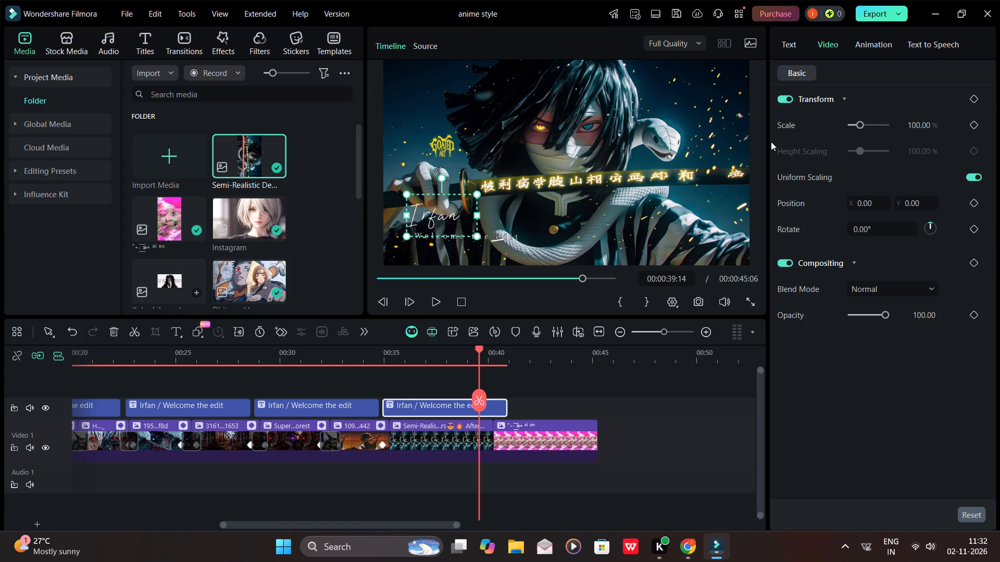
left_click(797, 45)
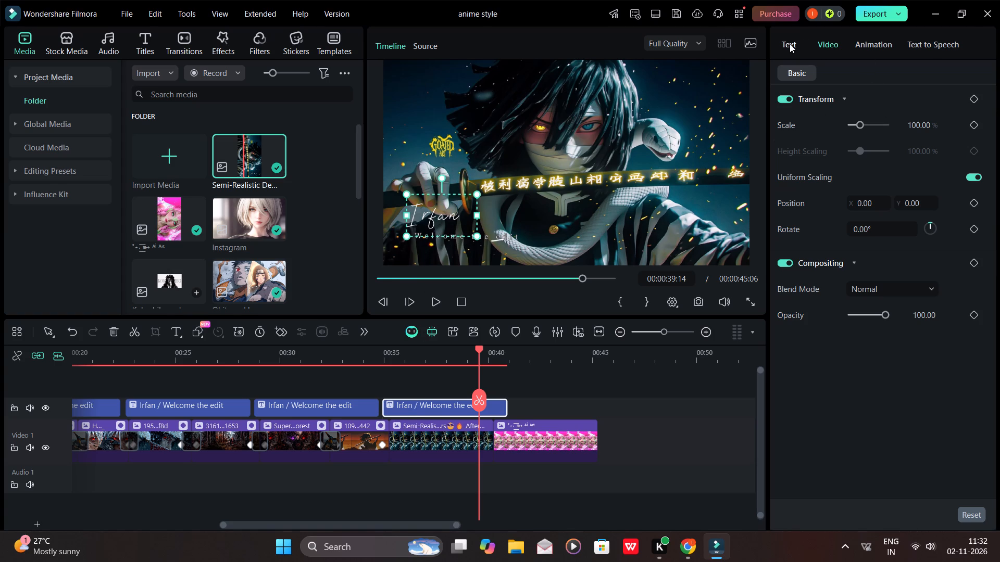
left_click(789, 44)
left_click(790, 46)
left_click(790, 46)
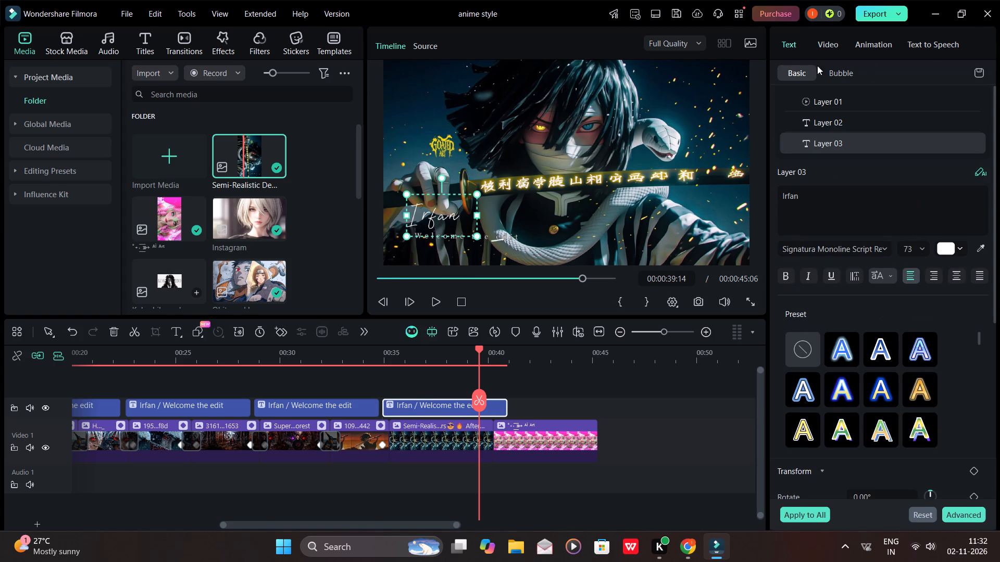
left_click(841, 120)
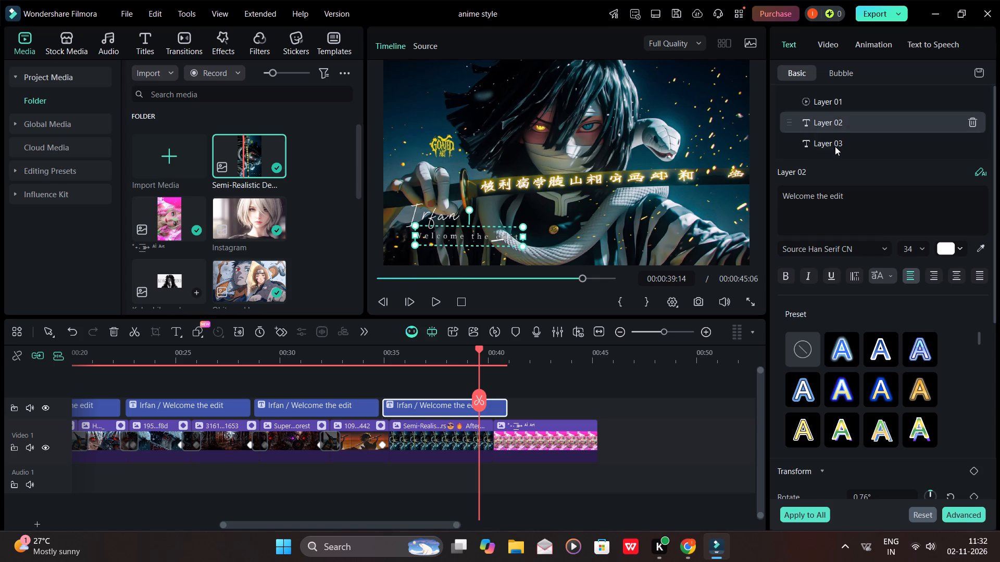
left_click(834, 126, "shift")
left_click(838, 140, "shift")
left_click_drag(465, 222, 464, 223)
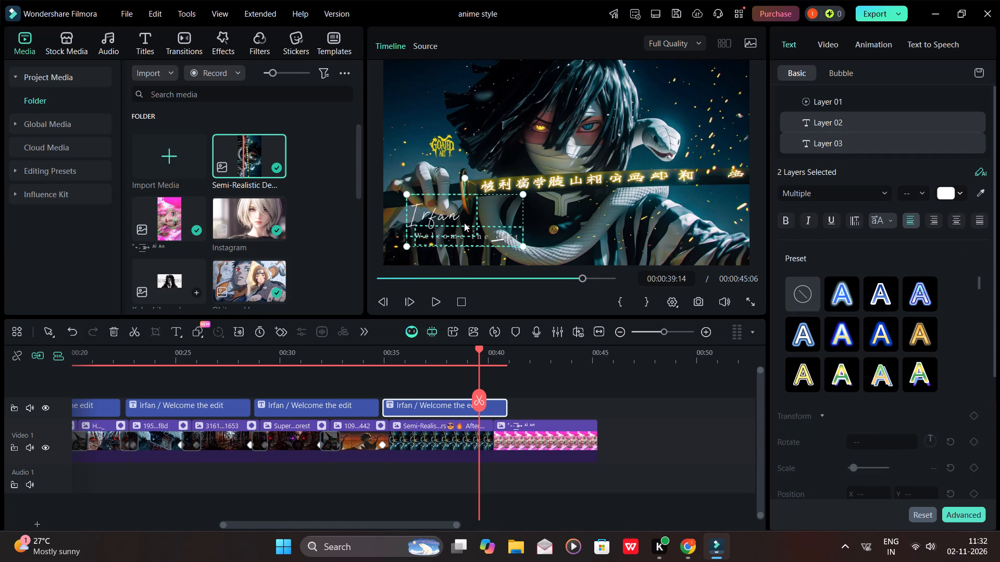
left_click_drag(464, 223, 456, 239)
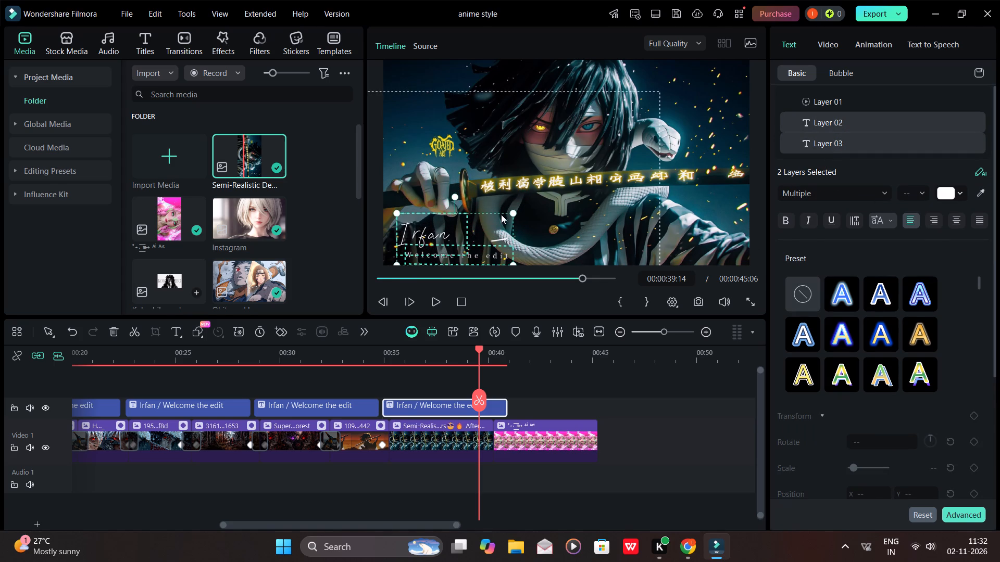
Shrink the title's two text layers together to about two thirds of their size, keeping them in the frame's lower-left corner.
left_click(511, 210)
left_click(844, 120)
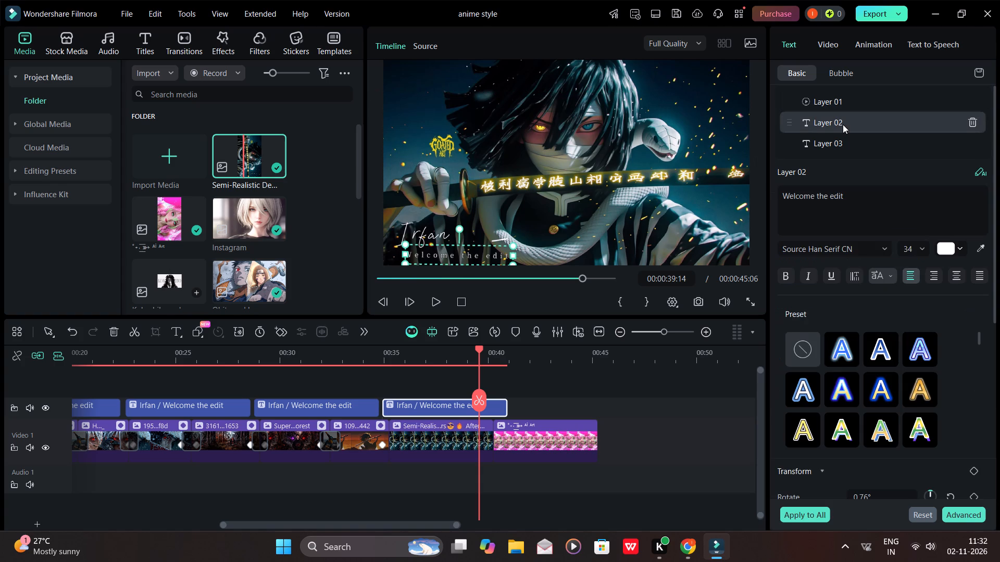
left_click(844, 140, "shift")
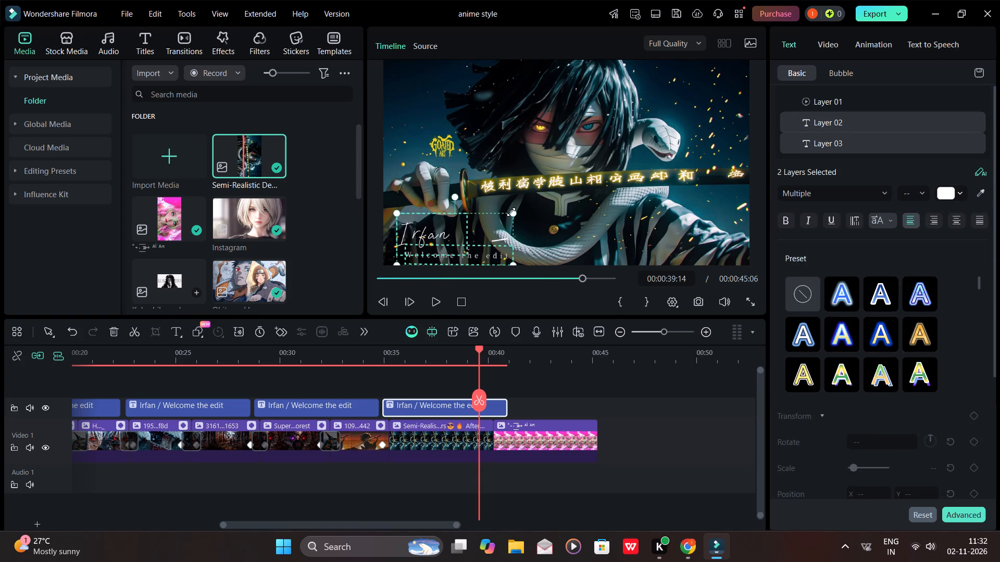
left_click_drag(511, 212, 469, 246, "shift")
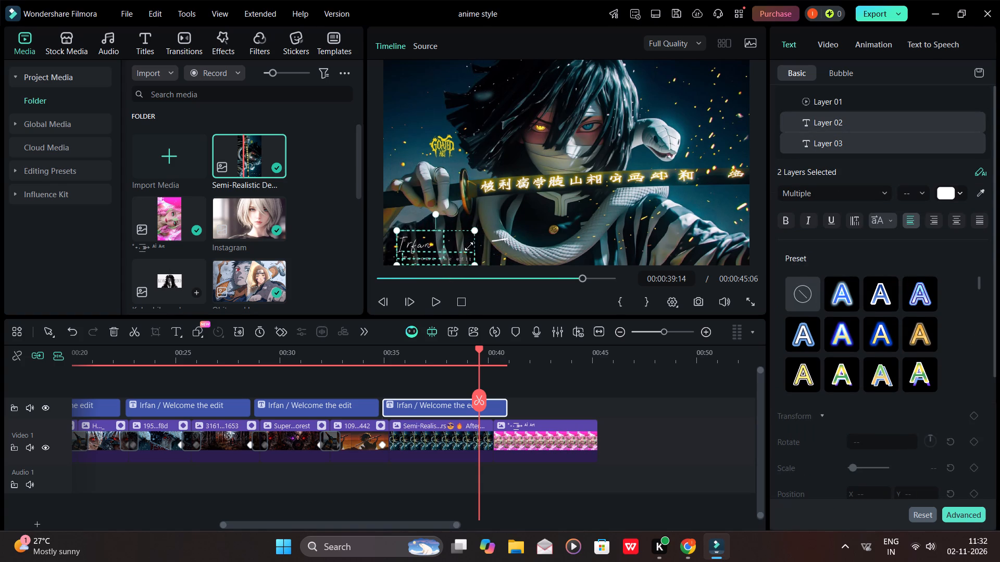
left_click_drag(469, 246, 465, 248, "shift")
Scale the title's Layer 01 animation to 67.59% and move it to about X -648.91, Y -295.43 to match the smaller text.
left_click(795, 107)
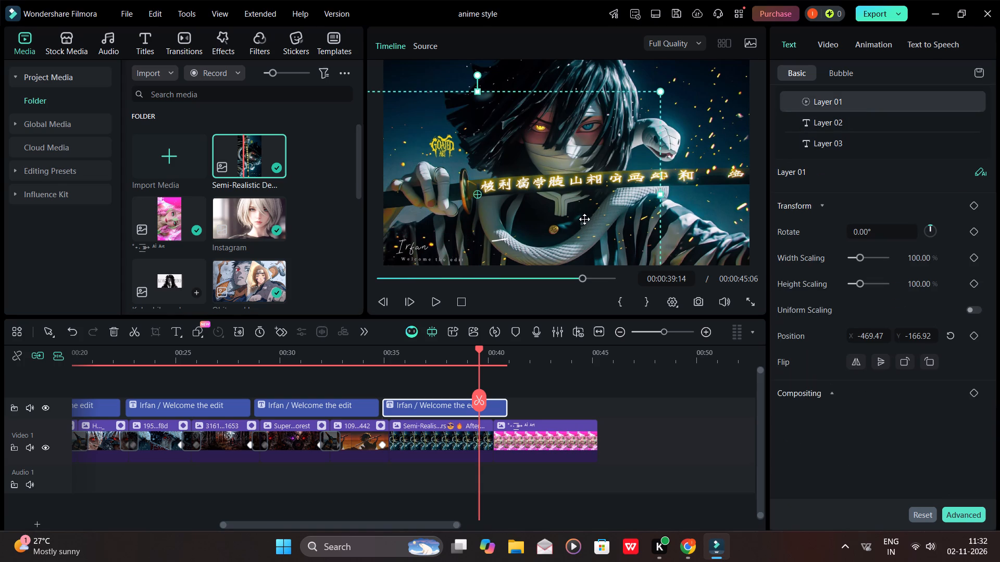
left_click_drag(583, 202, 559, 214)
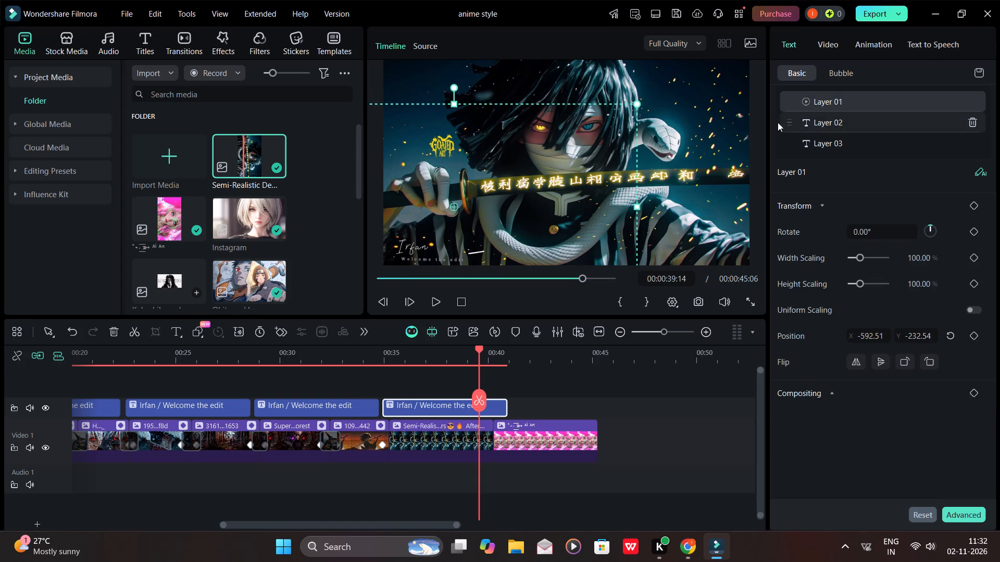
left_click_drag(638, 106, 609, 139)
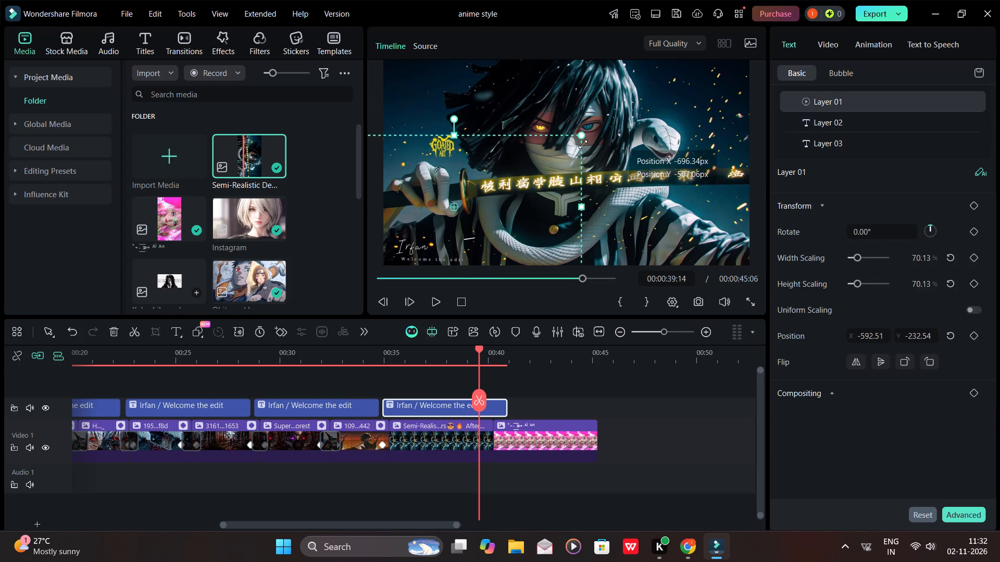
left_click_drag(519, 171, 508, 185)
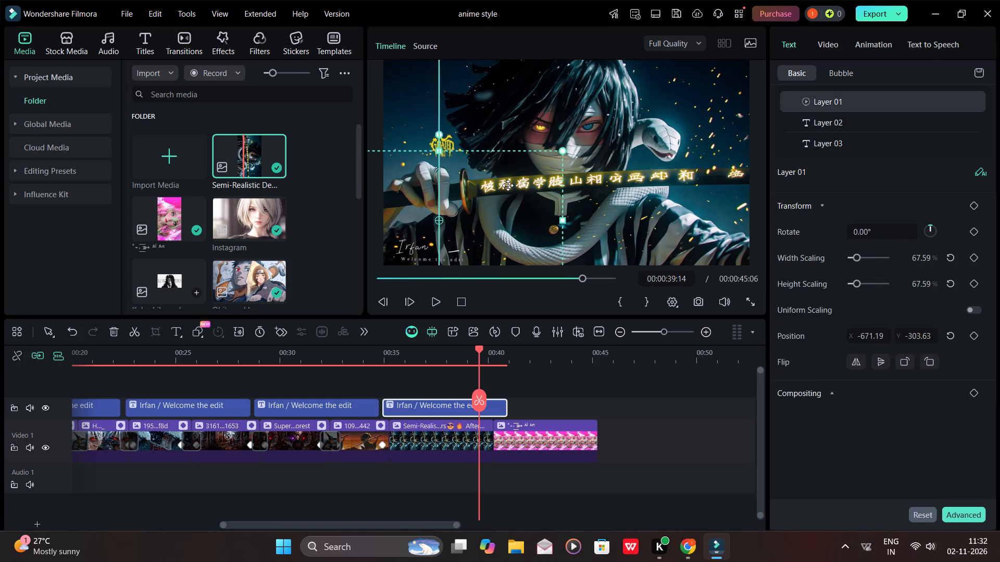
left_click_drag(508, 185, 512, 182)
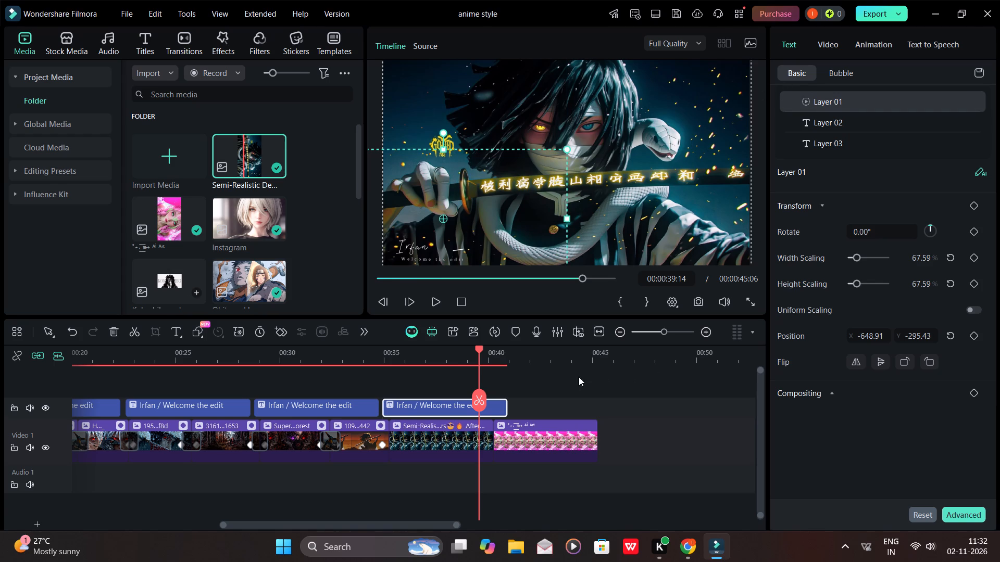
Play back the resized title over the Semi-Realistic Demon Slayer clip and into the pink-haired character clip.
left_click_drag(480, 350, 394, 359)
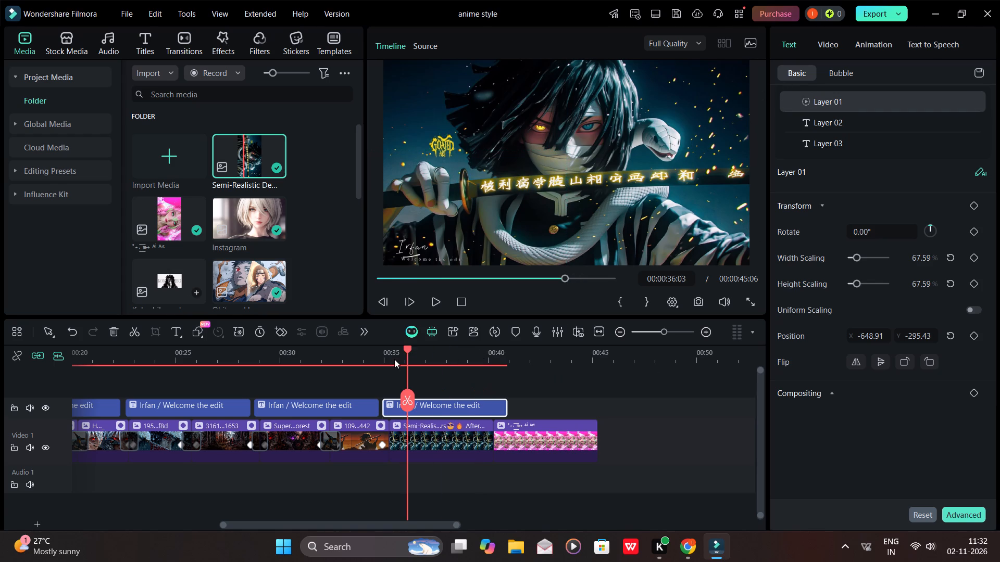
left_click_drag(394, 359, 337, 363)
key("space")
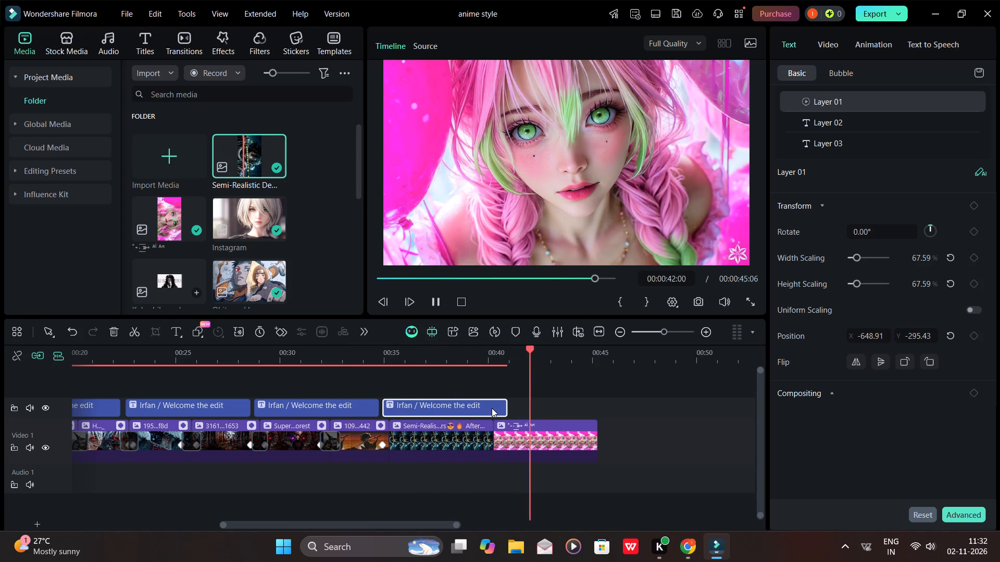
left_click(489, 408)
key("space")
left_click_drag(558, 351, 544, 356)
Trim the end of the title over the Semi-Realistic clip back to about where that image clip ends.
left_click(472, 403)
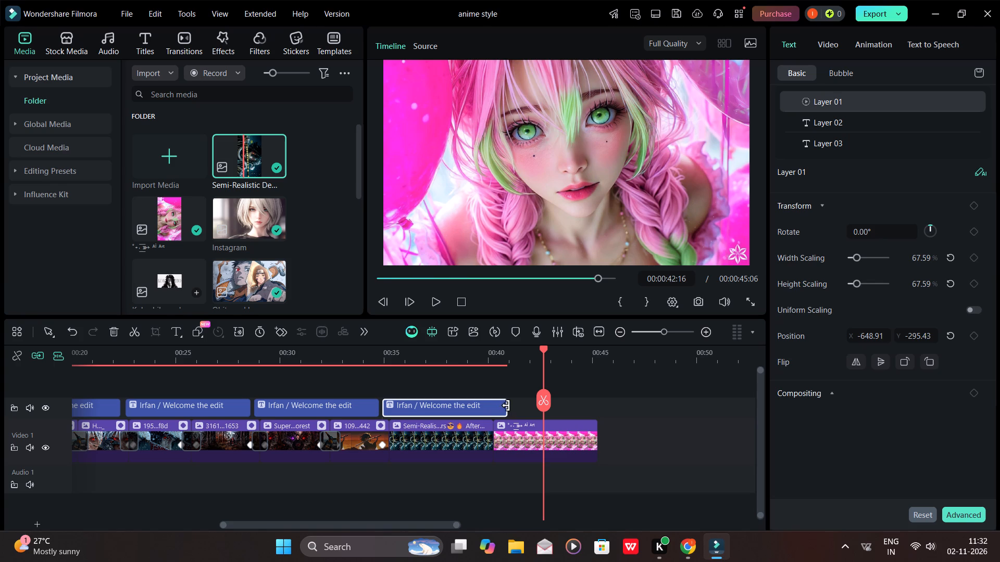
left_click_drag(506, 405, 496, 410)
Duplicate the trimmed title over the pink-haired character clip and shorten the copy so it ends with that clip.
left_click(517, 408)
key("ctrl+d")
left_click(479, 408)
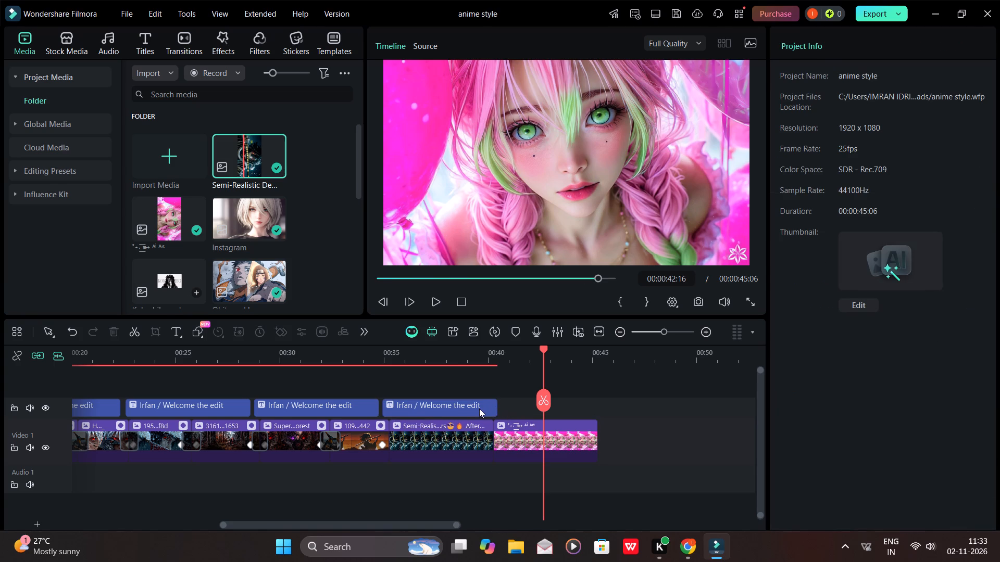
key("ctrl+d")
left_click_drag(583, 404, 540, 408)
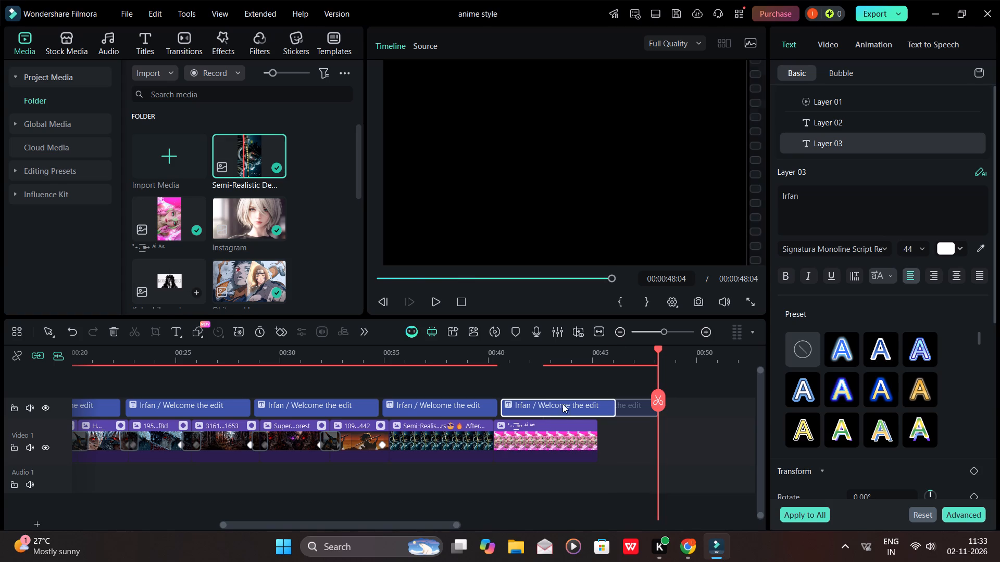
left_click_drag(615, 413, 592, 413)
left_click(591, 408)
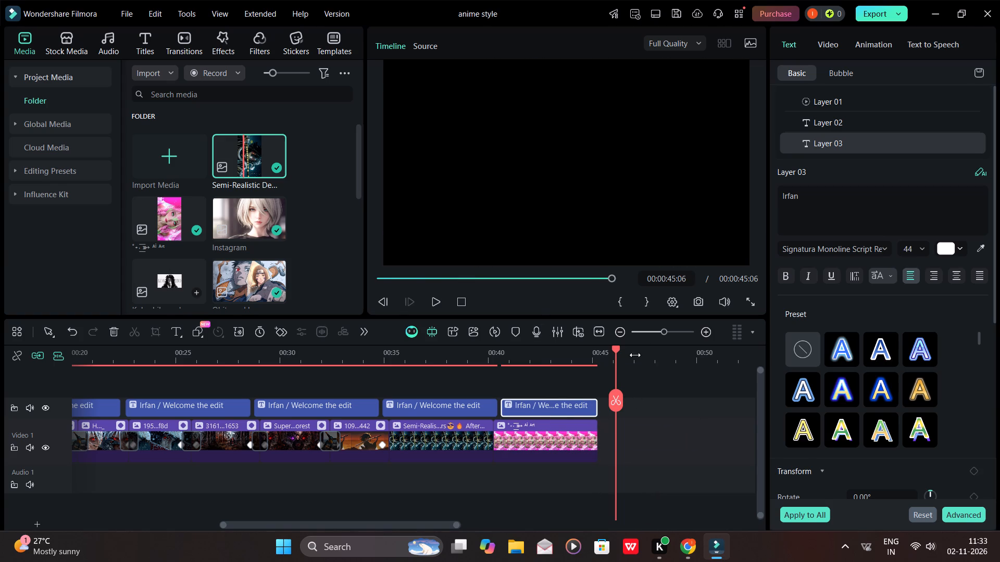
Review the titles and image clips along the whole timeline, from the opening clip to the last titled clip.
left_click_drag(617, 348, 372, 404)
scroll(380, 404, "right", 6)
scroll(520, 414, "right", 2)
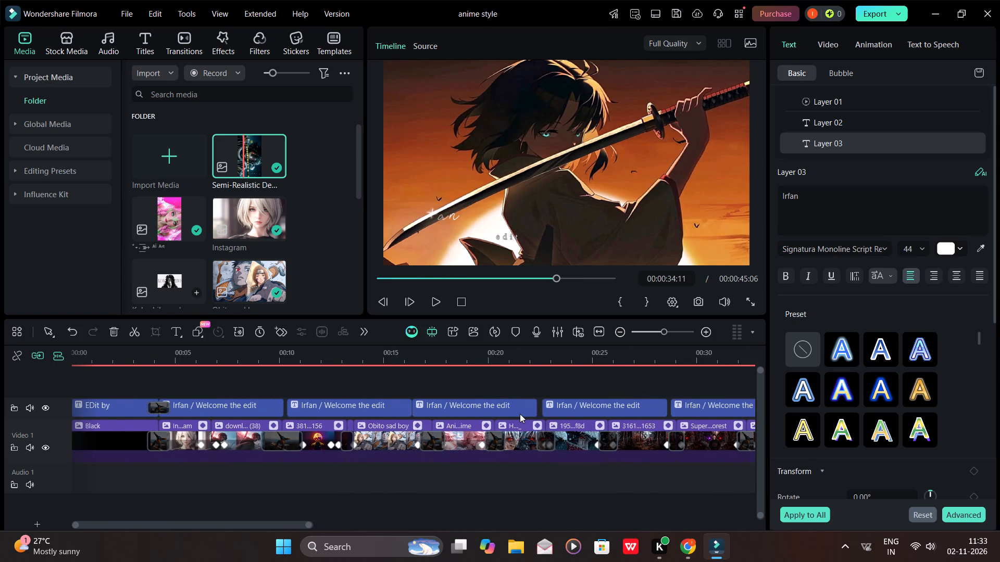
scroll(520, 414, "right", 5)
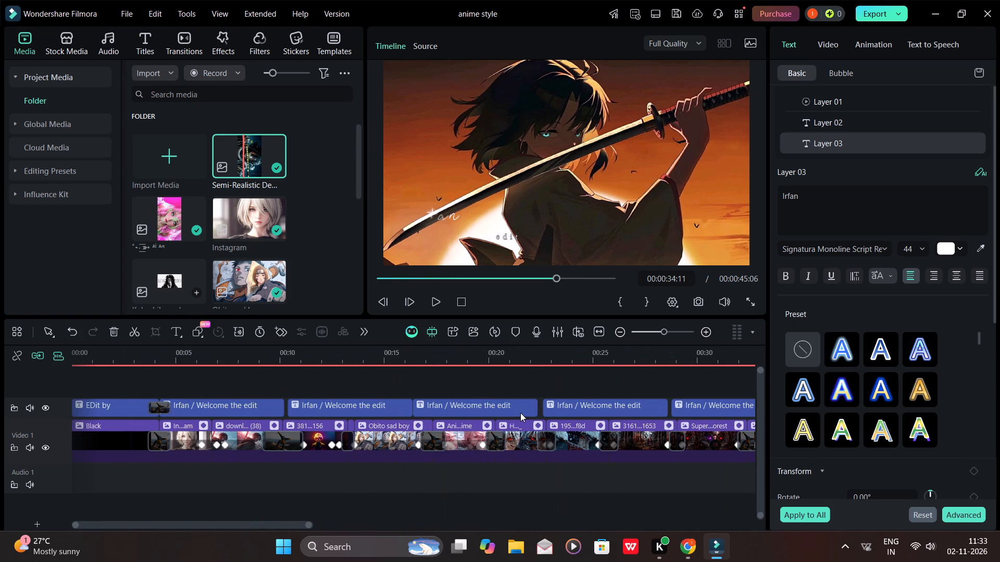
scroll(520, 413, "right", 1)
scroll(521, 410, "left", 5)
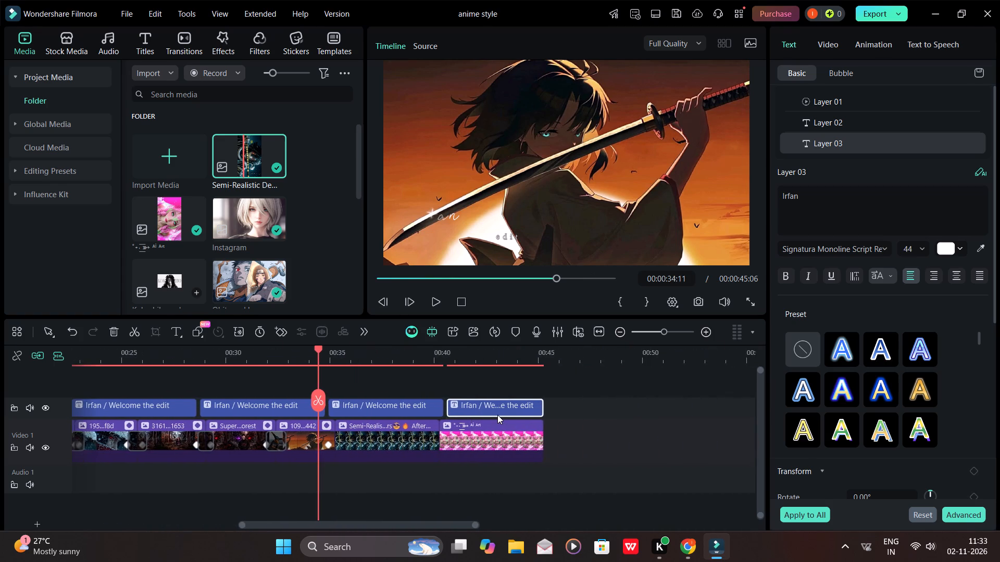
scroll(497, 415, "left", 3)
scroll(497, 415, "right", 1)
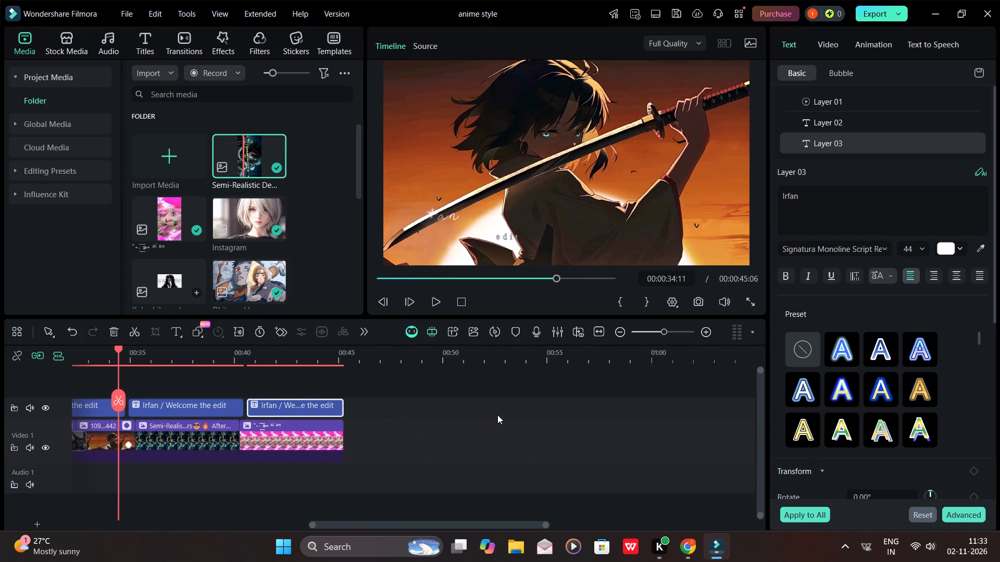
scroll(497, 415, "right", 1)
right_click(497, 415)
left_click(463, 416)
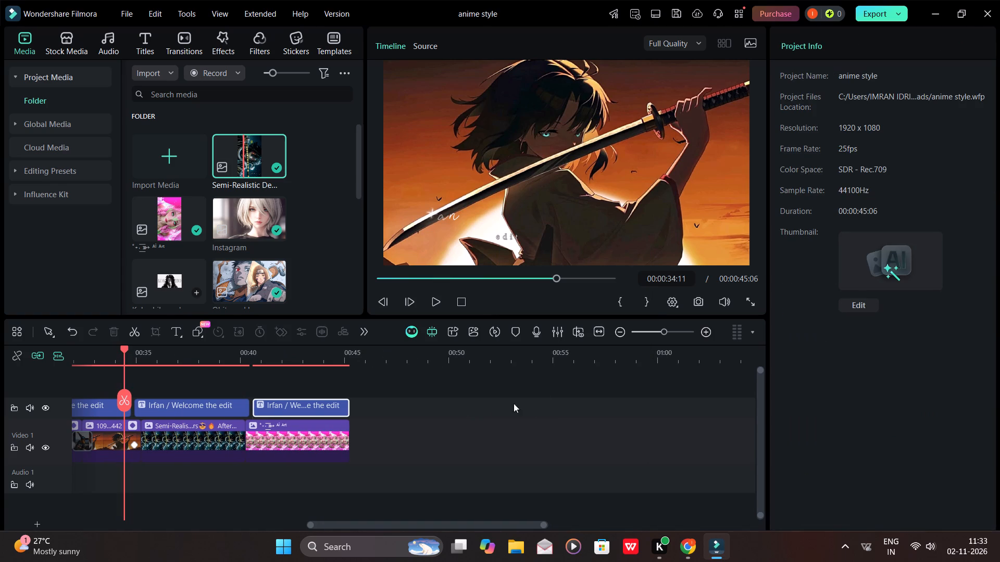
scroll(573, 391, "right", 4)
left_click(500, 384)
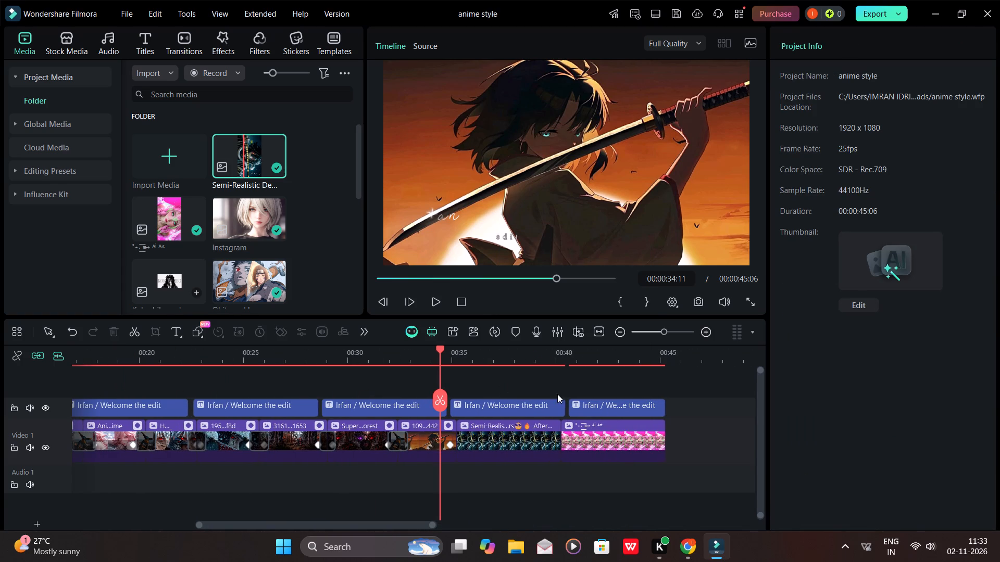
left_click(717, 442)
Apply a circle mask to the pink-haired character image clip.
left_click(607, 439)
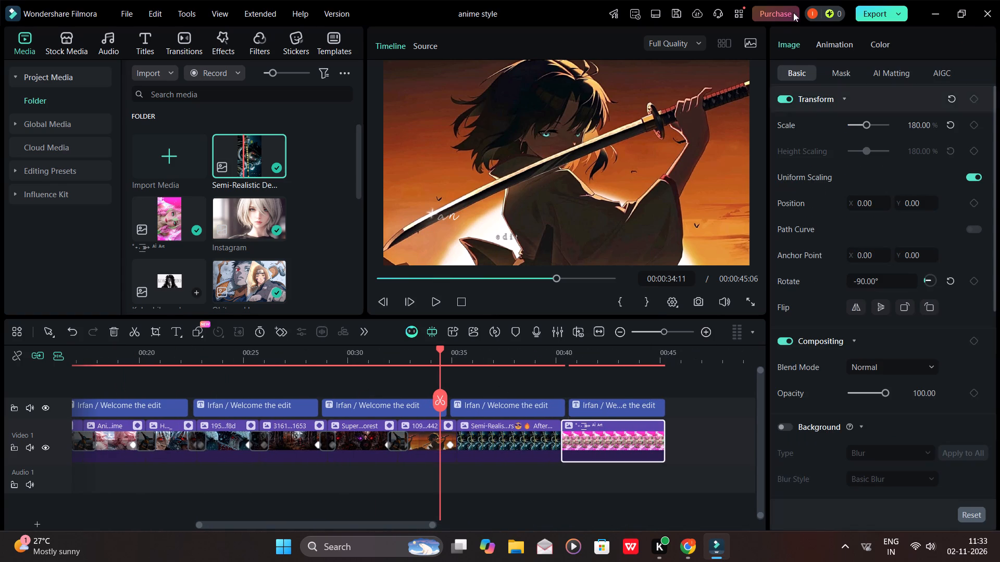
left_click(843, 79)
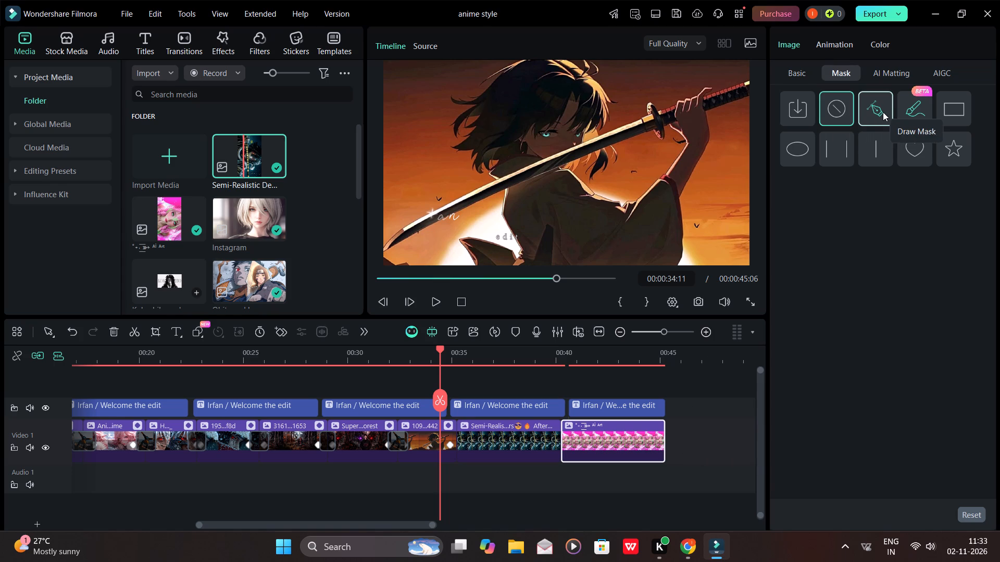
left_click(796, 154)
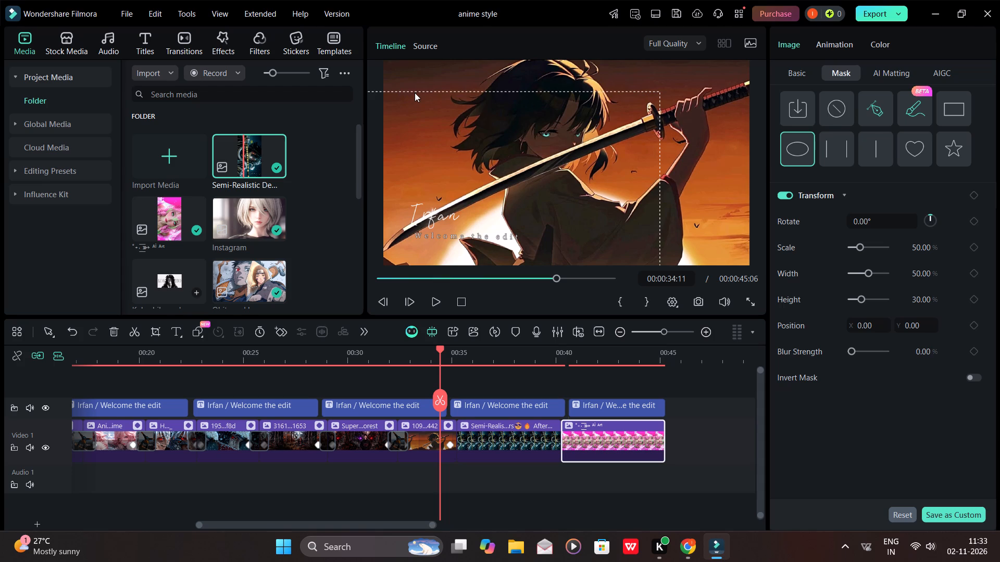
Apply a circle mask to the sunset swordfighter image clip (109...442) and widen the mask to 56.85%.
left_click_drag(413, 83, 464, 111)
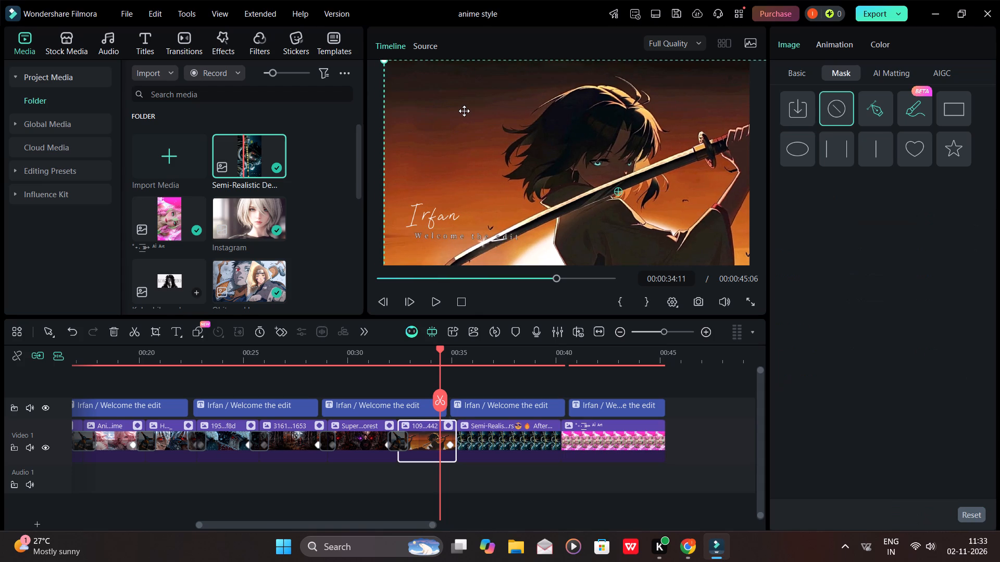
key("ctrl+z")
left_click(785, 161)
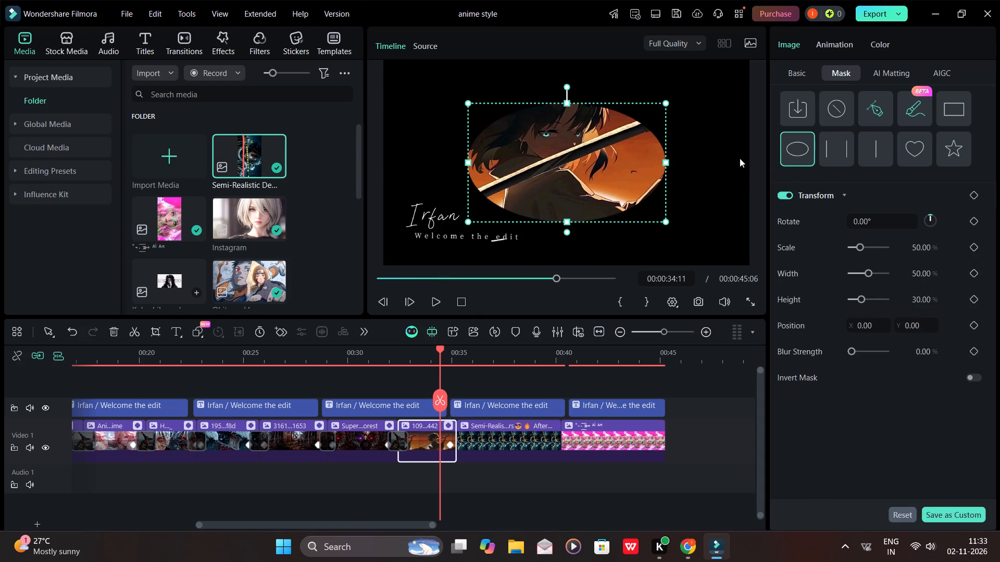
right_click_drag(836, 119, 833, 108)
left_click_drag(668, 162, 681, 162)
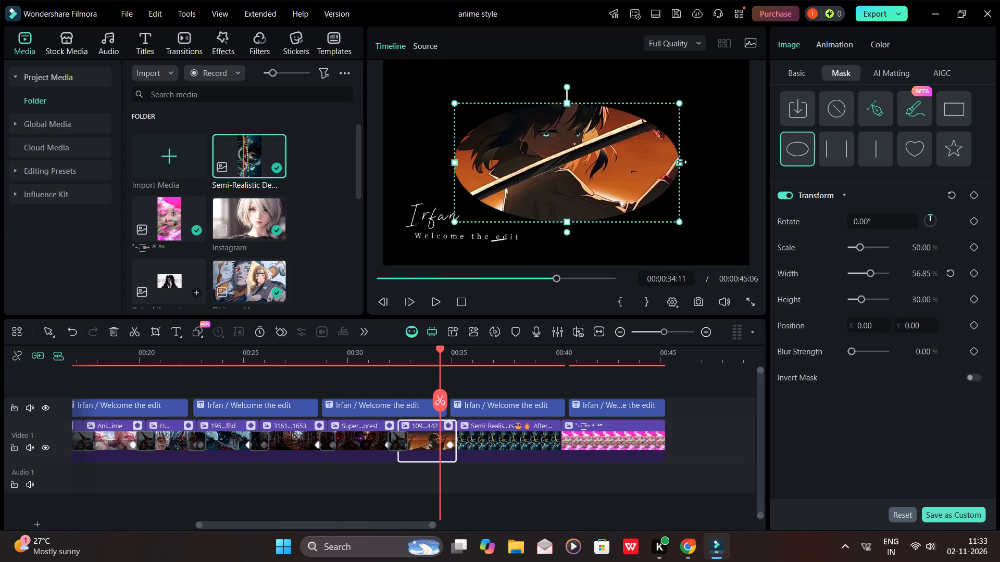
Enlarge the circle mask on the sunset swordfighter clip to 81.87% width and 47.65% height.
left_click_drag(681, 162, 731, 163)
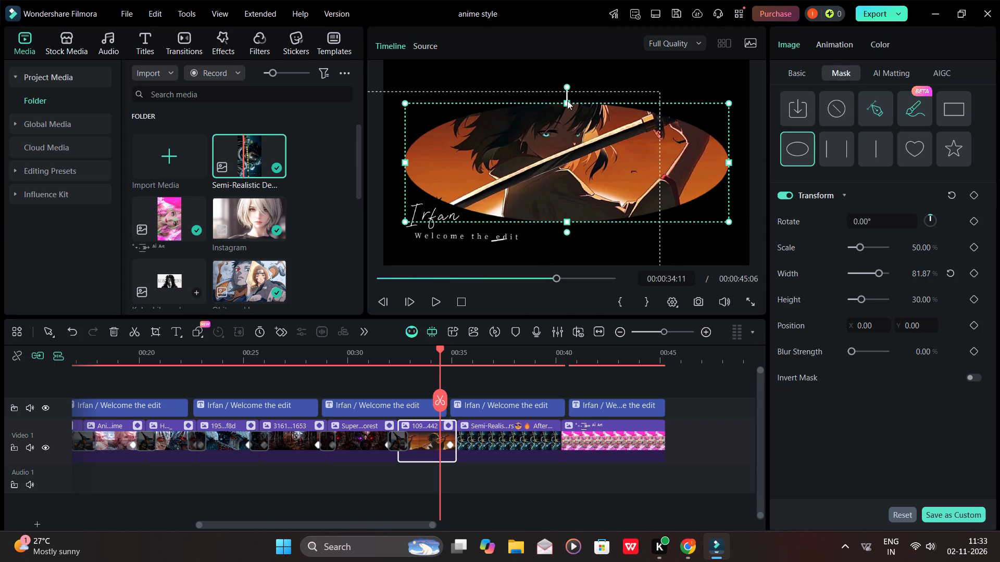
left_click(569, 101)
left_click_drag(568, 108, 568, 87)
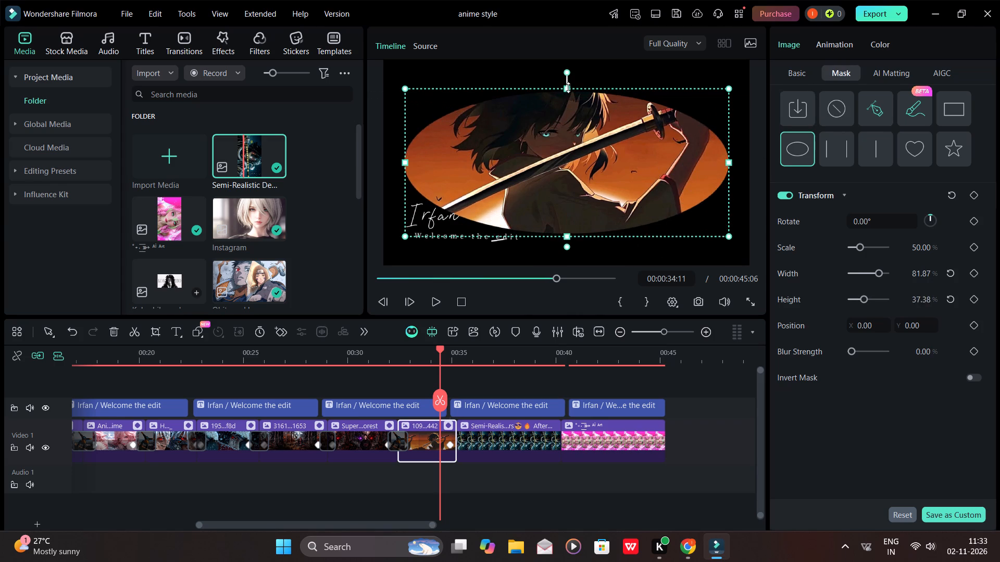
left_click_drag(568, 87, 581, 72)
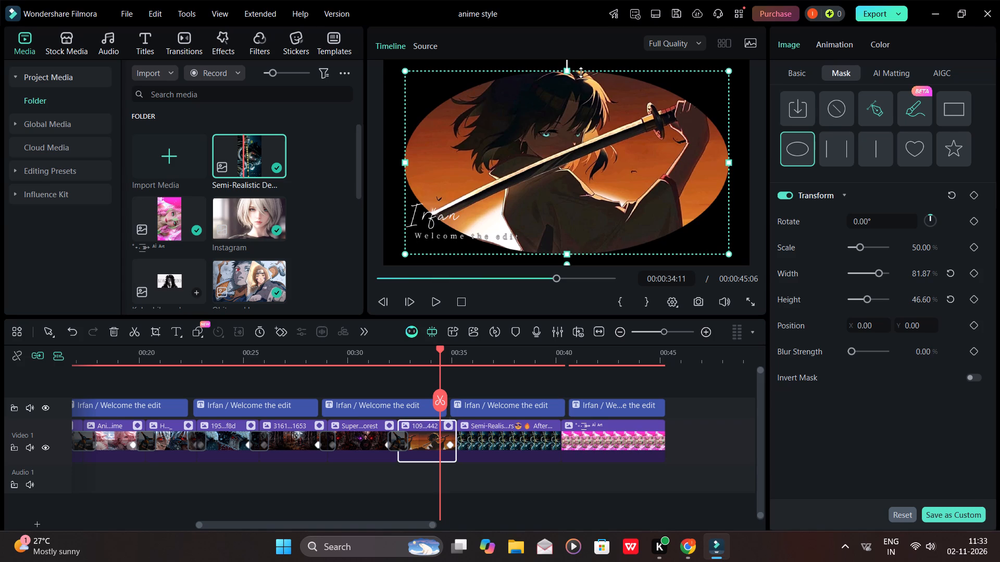
left_click_drag(581, 72, 587, 78)
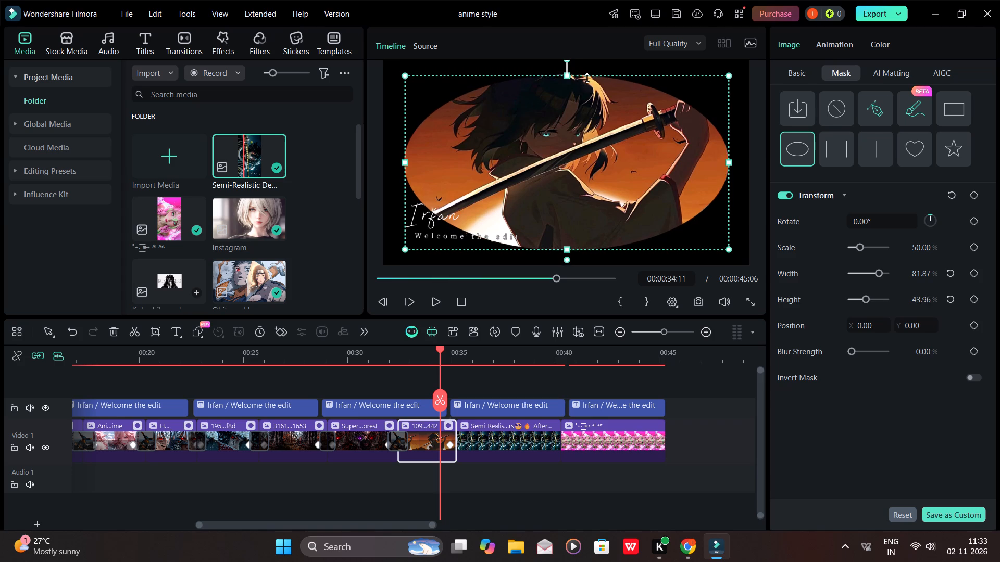
left_click_drag(587, 78, 589, 76)
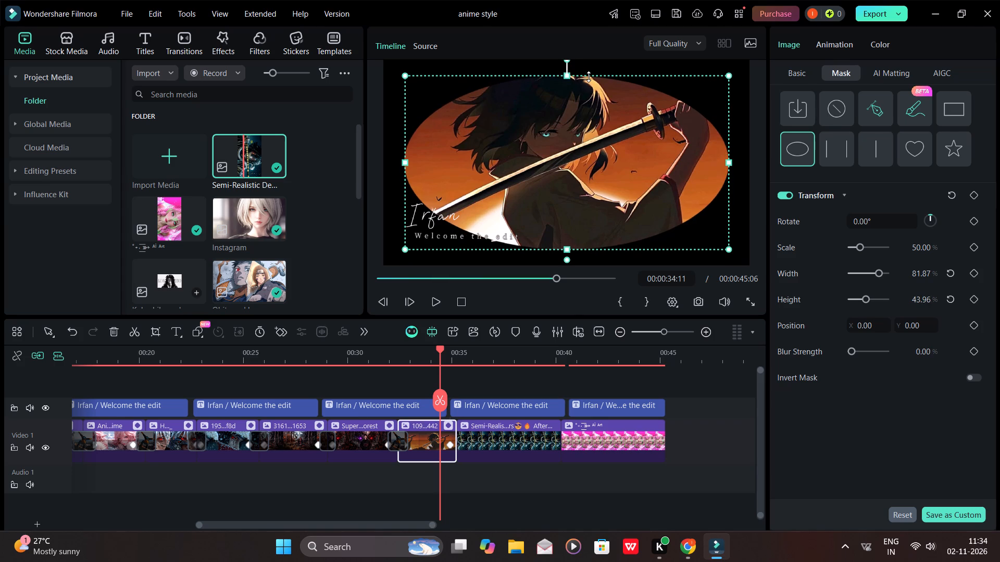
left_click_drag(589, 76, 599, 67)
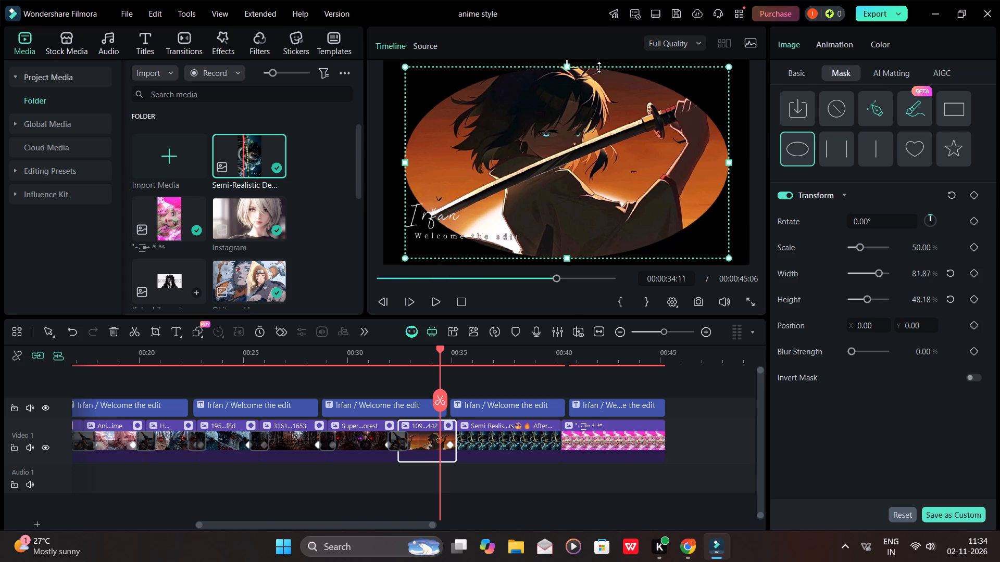
left_click_drag(599, 67, 602, 67)
left_click(570, 66)
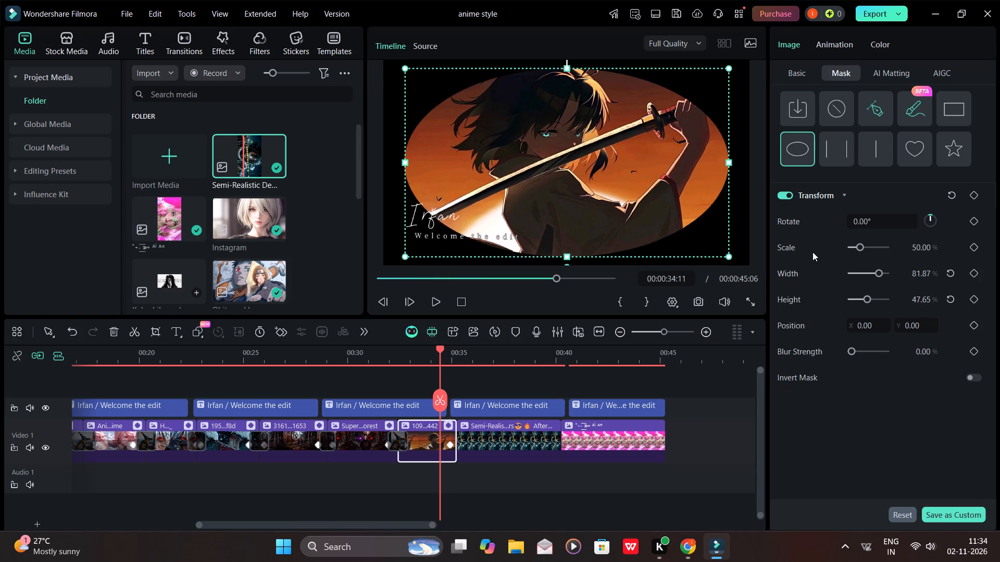
Soften the edge of the swordfighter clip's circle mask with a blur strength of 42%, leaving the mask uninverted.
left_click_drag(854, 352, 859, 352)
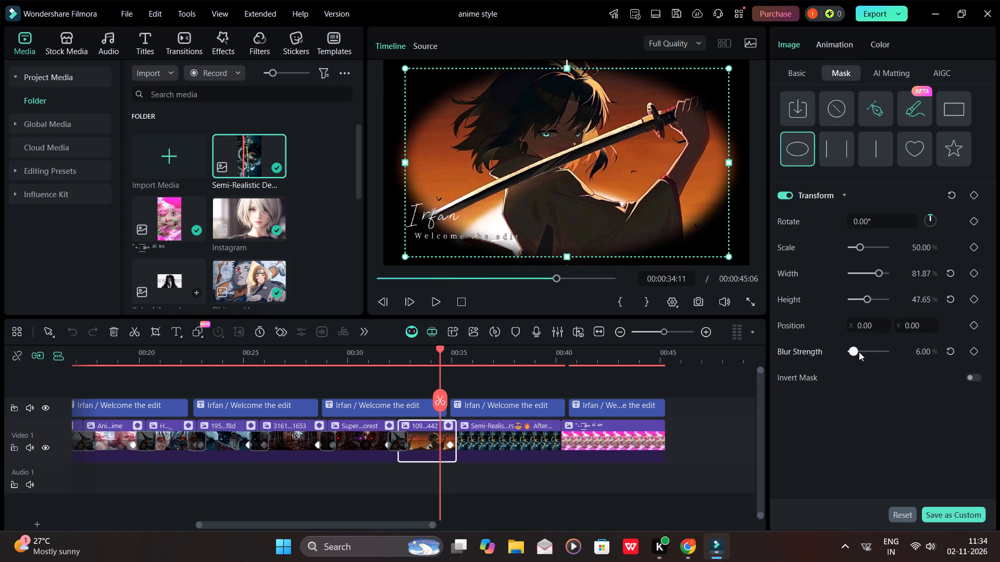
left_click_drag(859, 352, 855, 352)
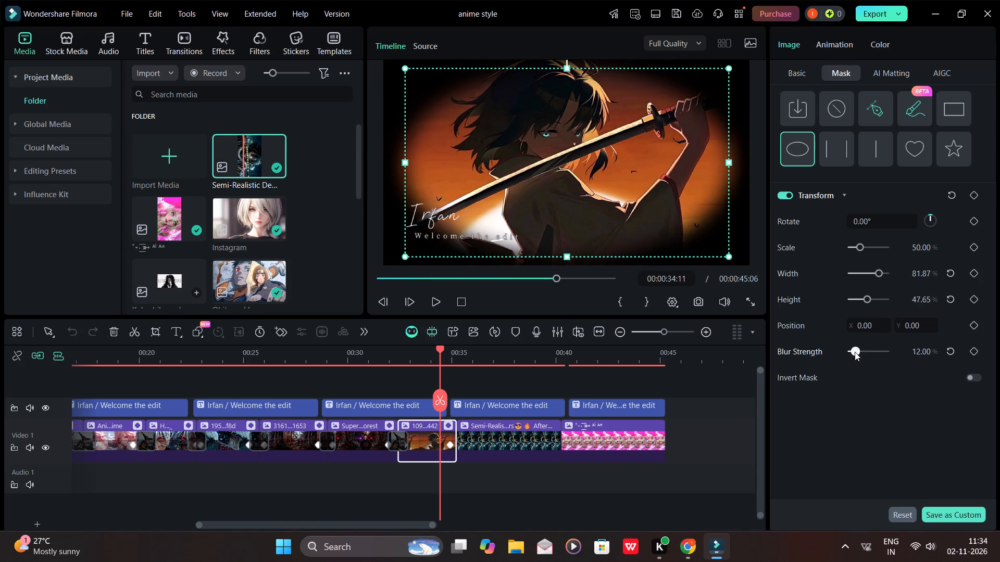
left_click_drag(855, 352, 874, 352)
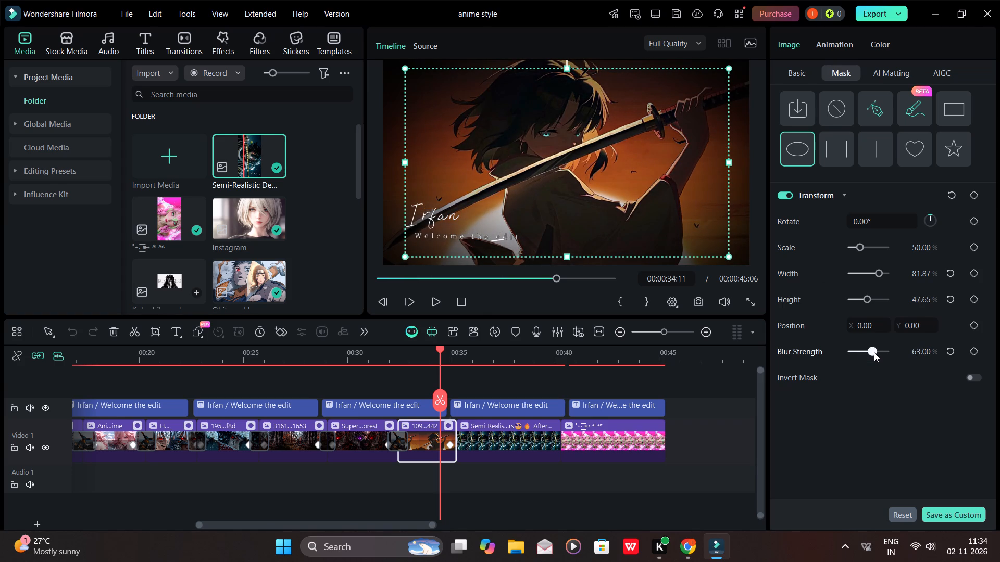
left_click_drag(874, 352, 863, 357)
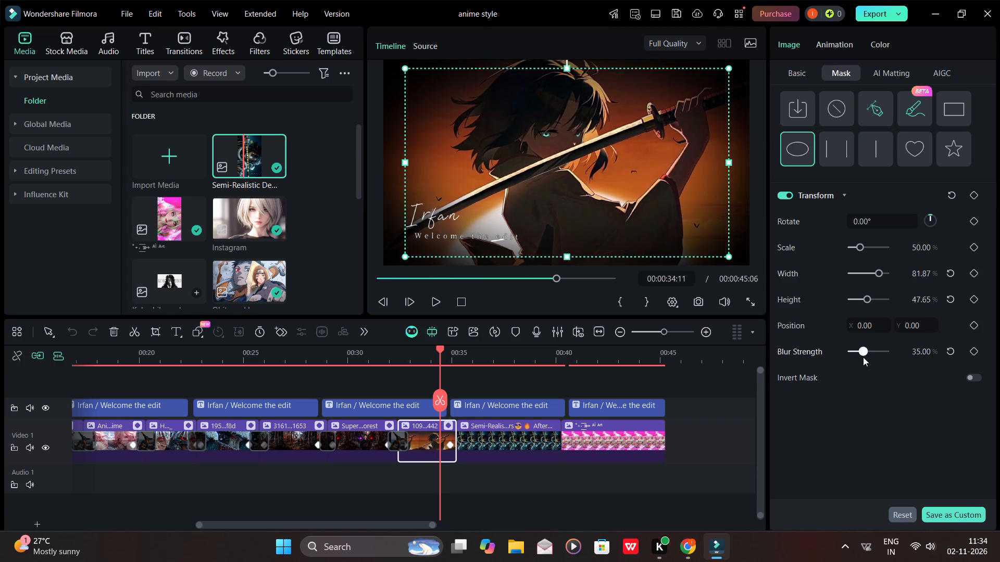
left_click_drag(863, 357, 865, 356)
left_click_drag(865, 356, 869, 351)
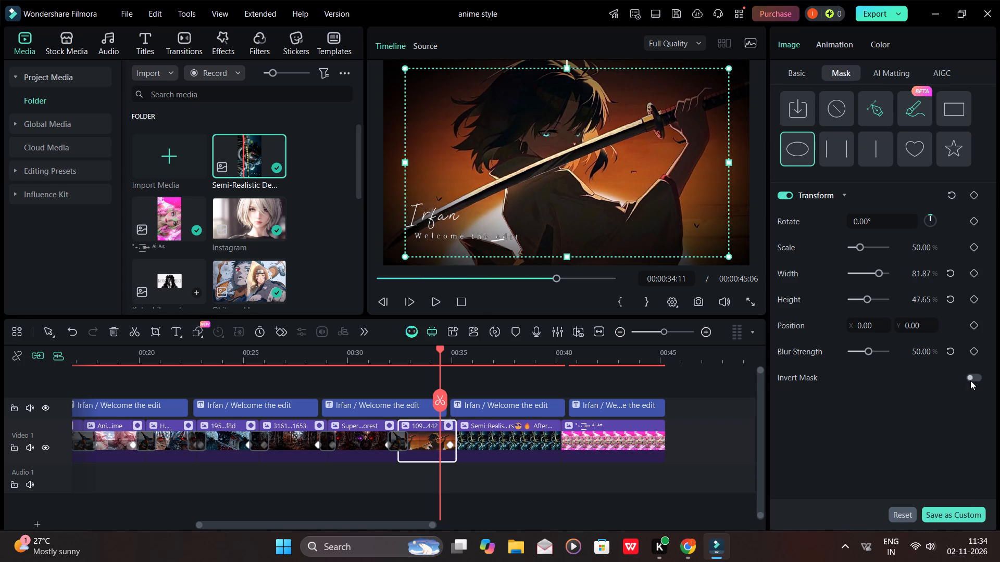
left_click(973, 378)
left_click(973, 378)
left_click_drag(869, 351, 877, 357)
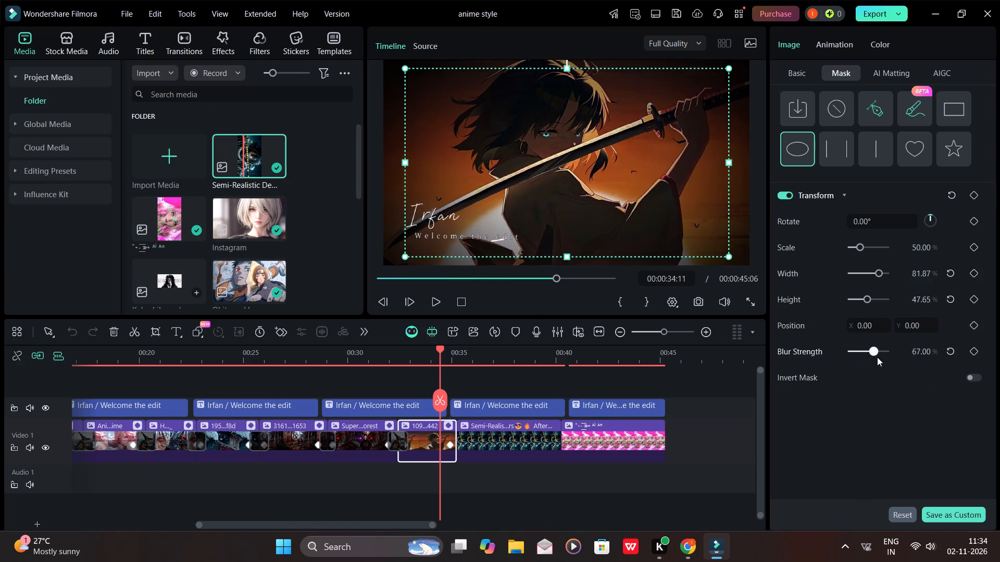
left_click_drag(877, 357, 863, 359)
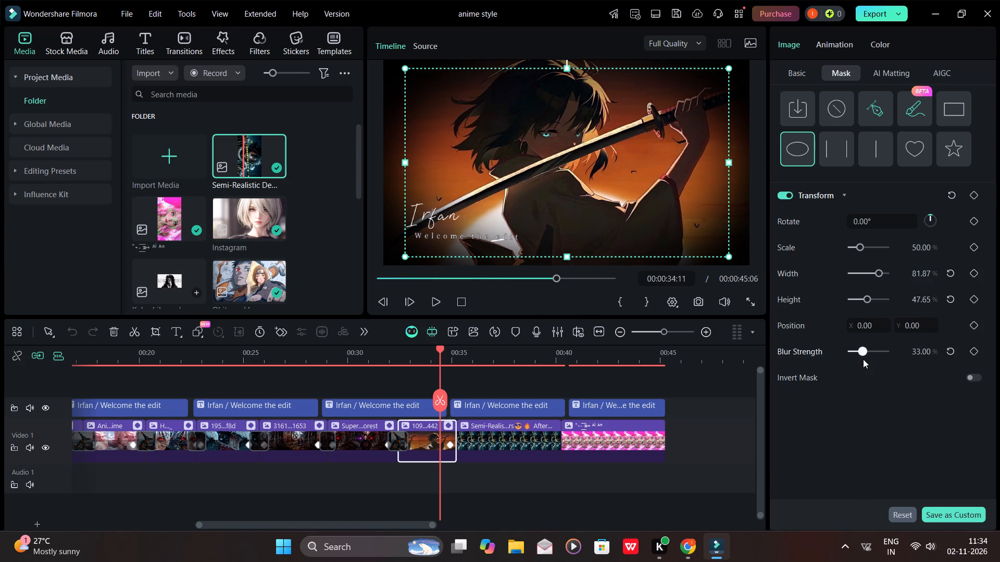
left_click_drag(863, 359, 866, 360)
Review the blurred mask on the sunset swordfighter clip against the neighbouring clips, with the timeline enlarged around it.
left_click_drag(439, 347, 355, 357)
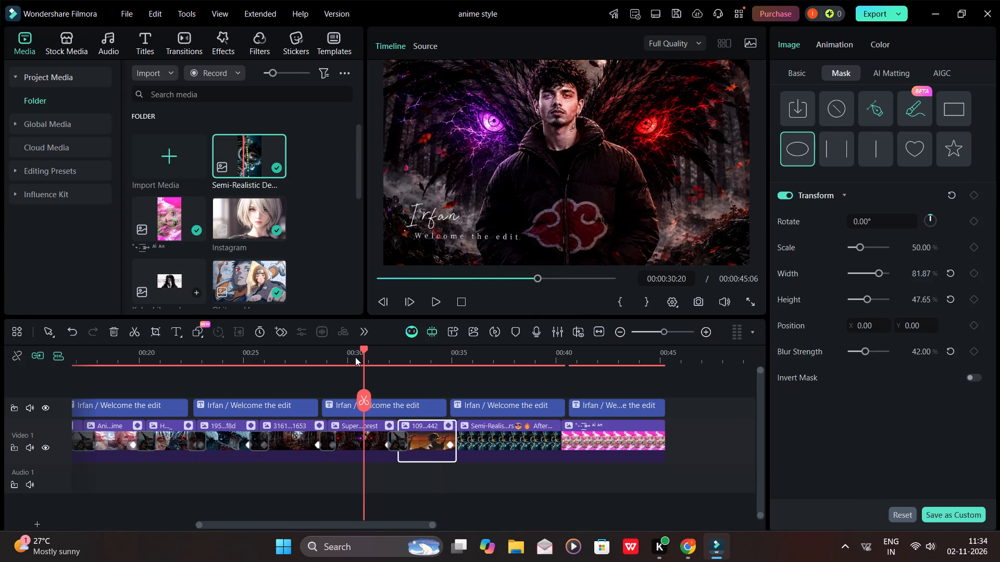
left_click_drag(355, 357, 440, 355)
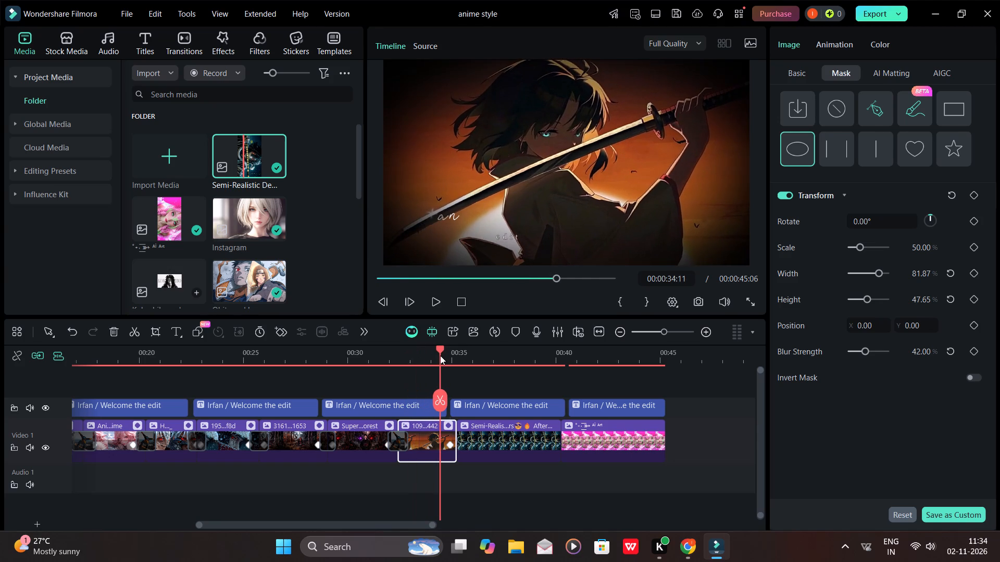
left_click_drag(440, 355, 384, 363)
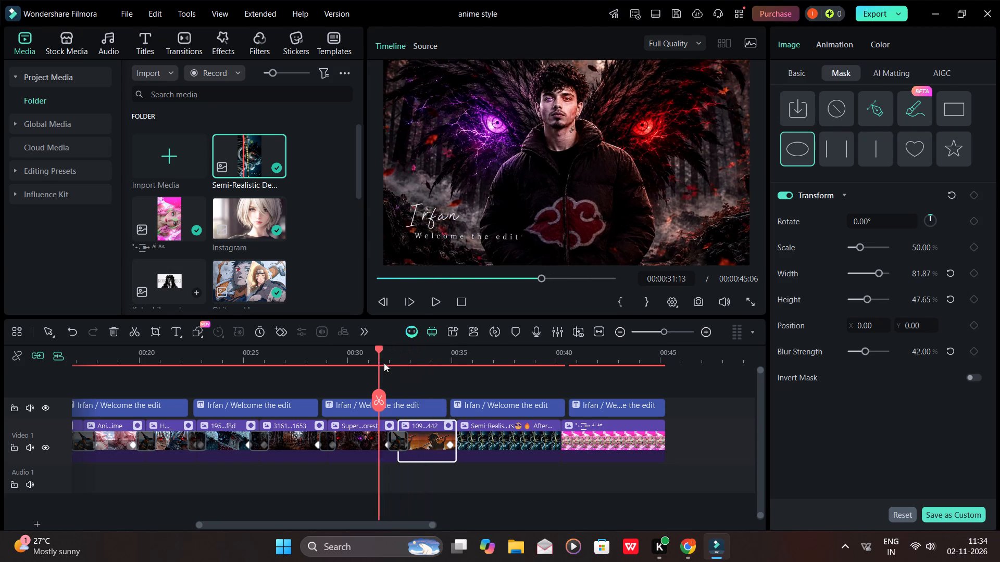
left_click_drag(384, 363, 419, 363)
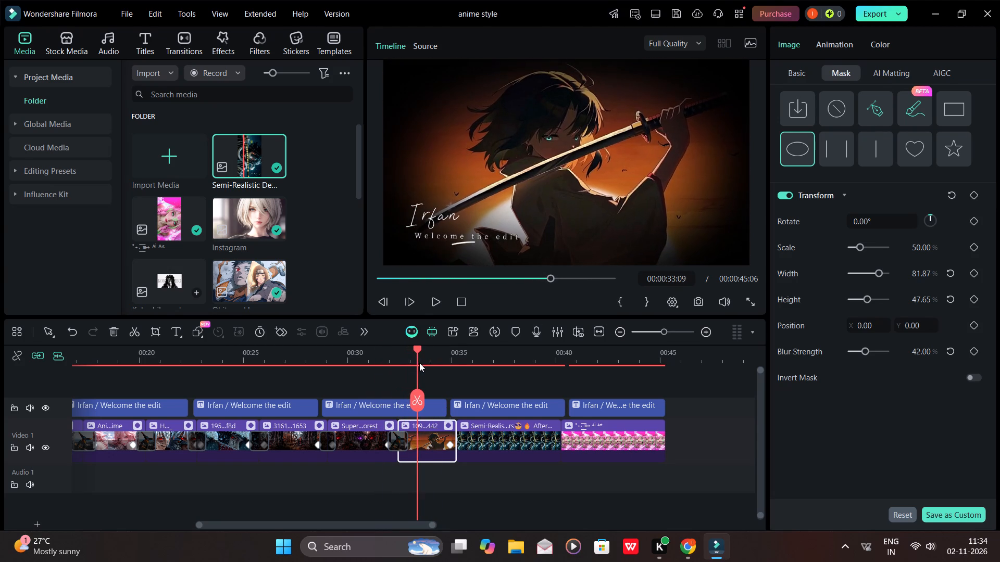
left_click_drag(419, 363, 479, 357)
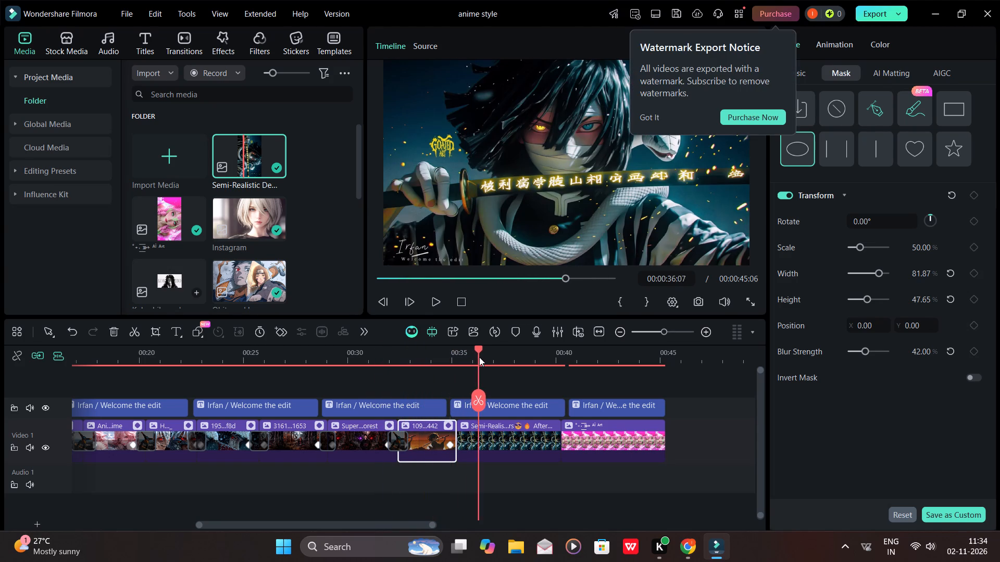
left_click_drag(479, 357, 485, 357)
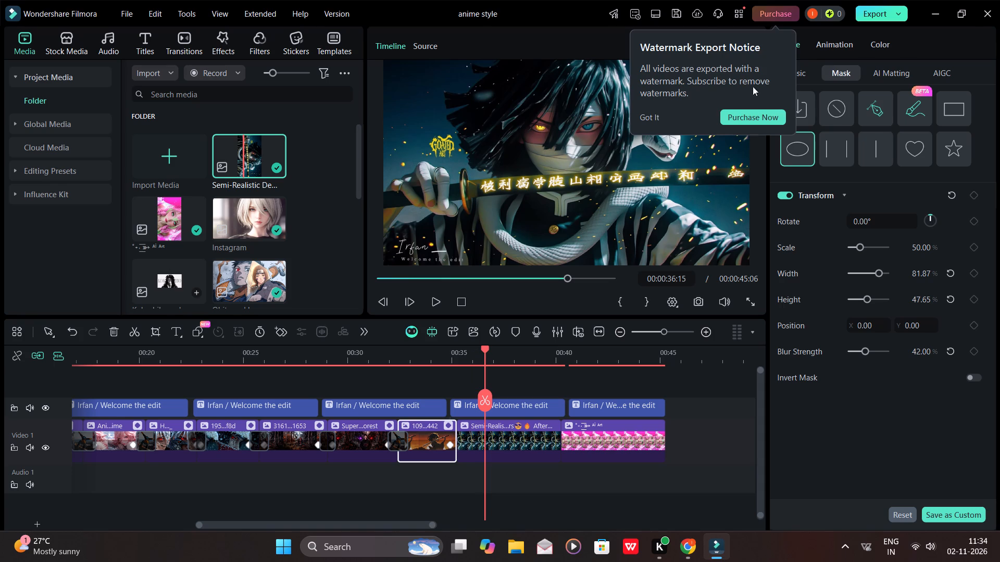
left_click(649, 120)
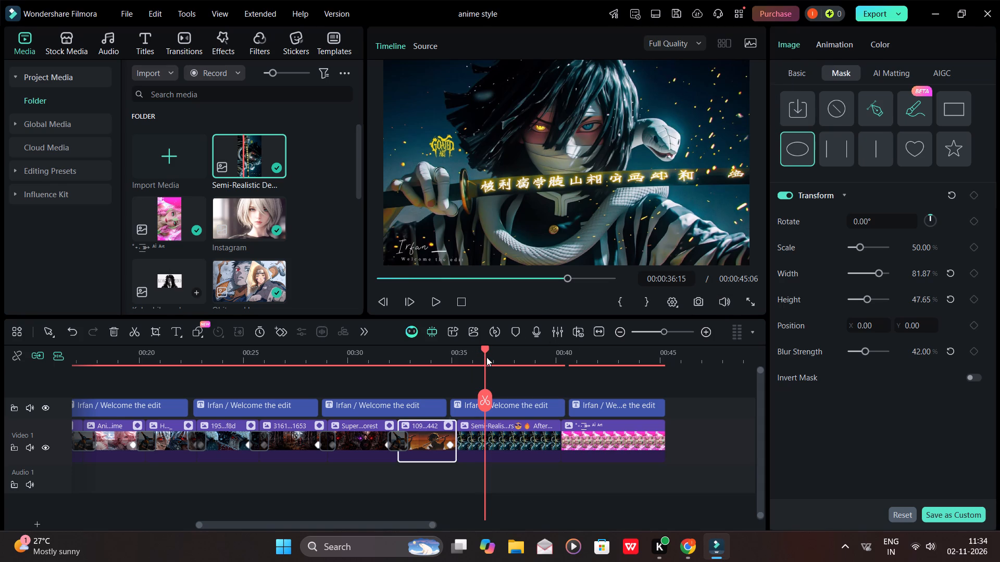
left_click_drag(429, 363, 477, 367)
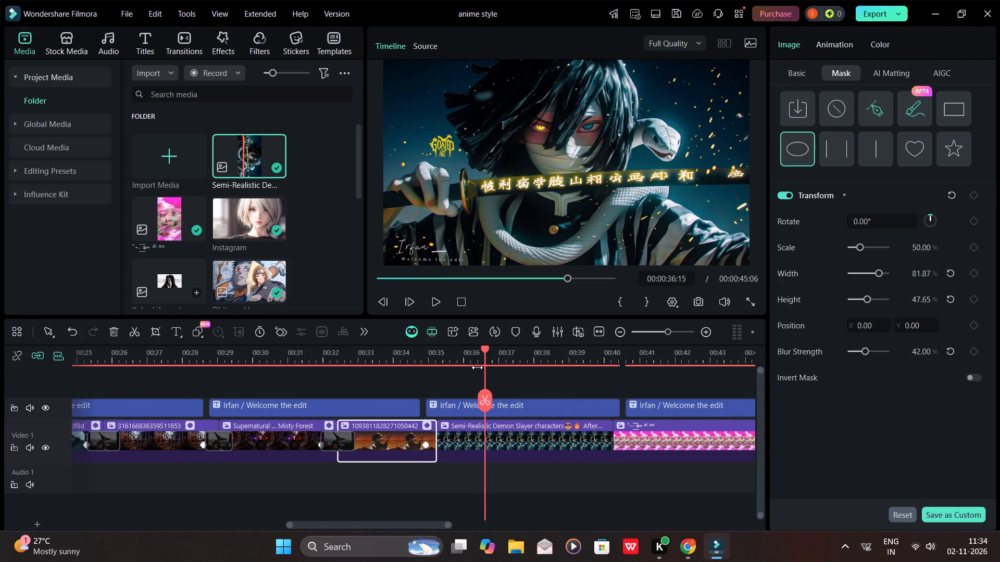
left_click_drag(477, 367, 496, 367)
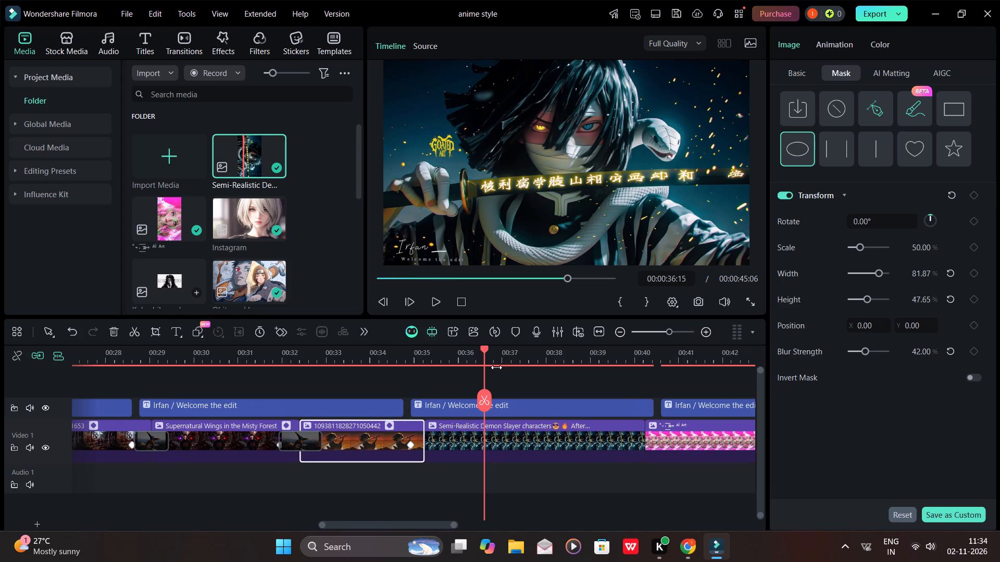
left_click_drag(496, 367, 497, 367)
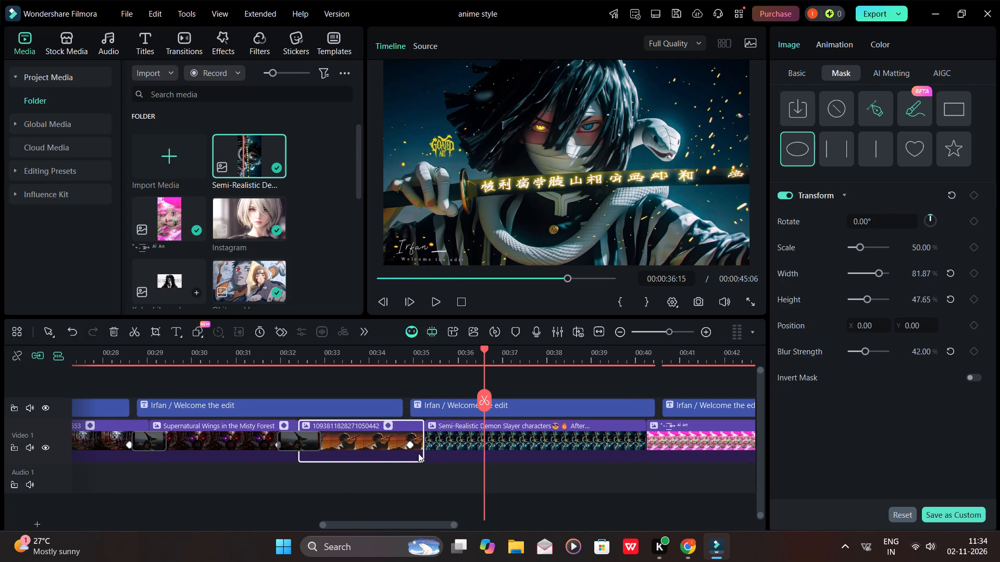
left_click(390, 453)
left_click_drag(482, 350, 375, 379)
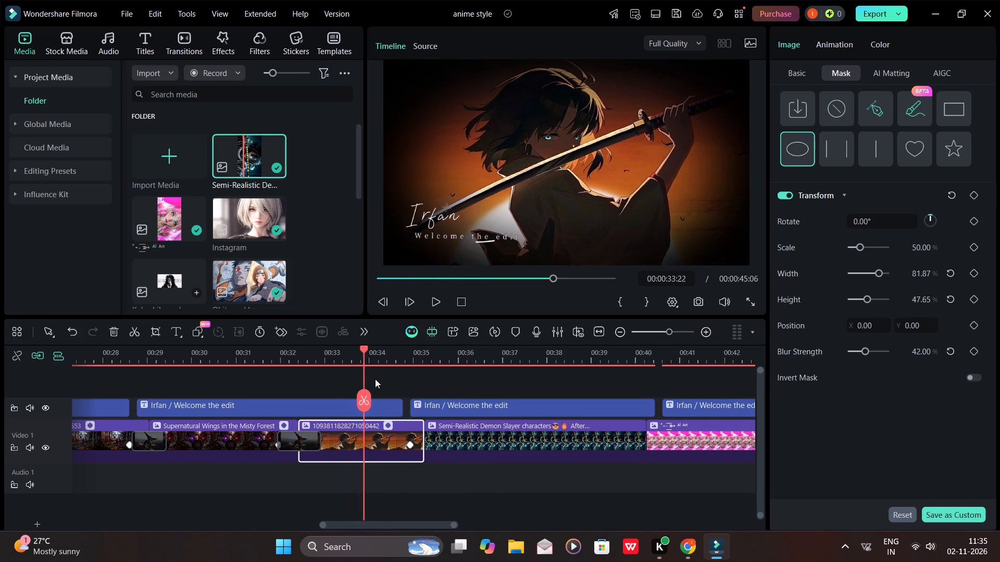
left_click_drag(375, 379, 331, 393)
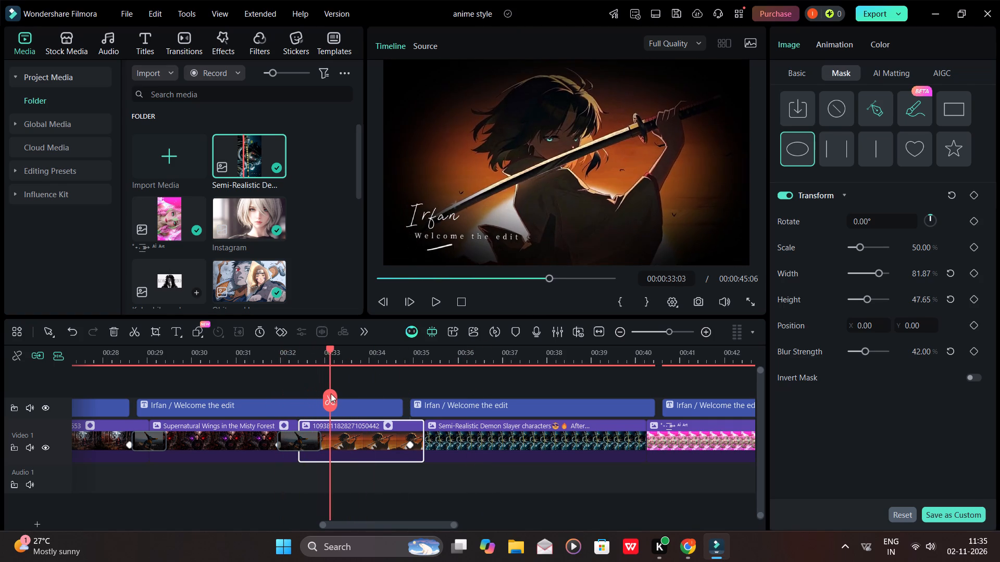
left_click_drag(331, 393, 430, 399)
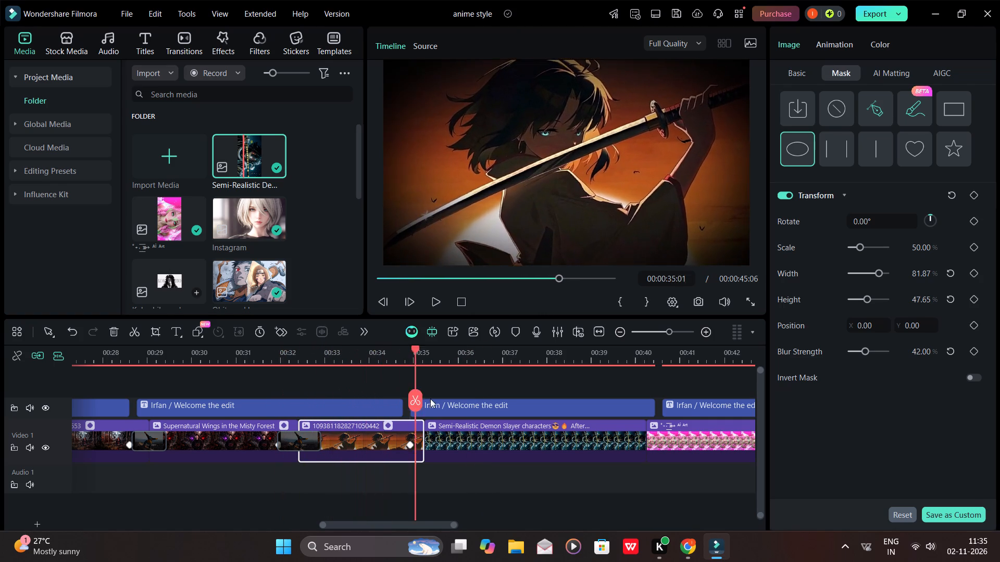
left_click_drag(430, 399, 474, 408)
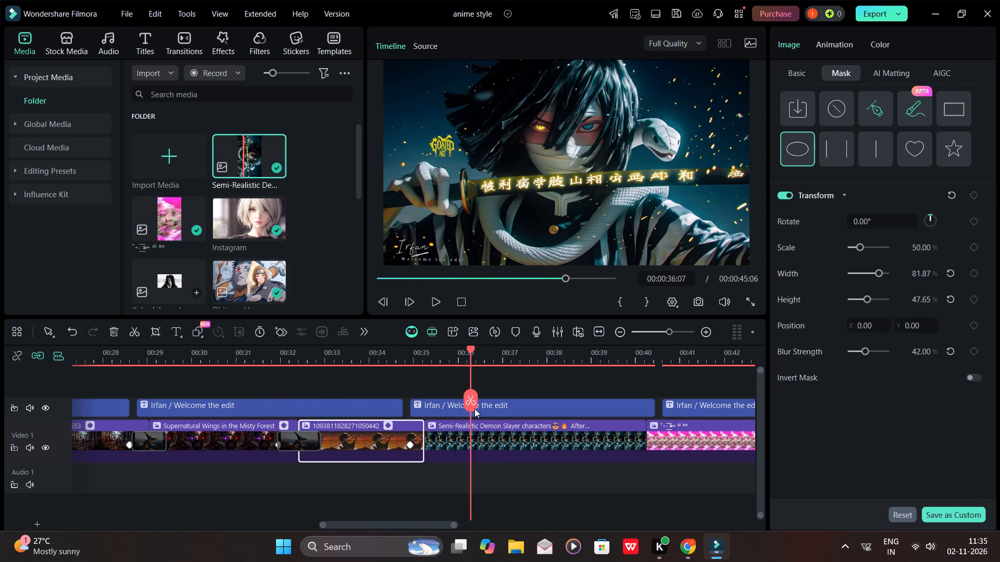
left_click_drag(474, 408, 477, 408)
Examine the image clips between the start and middle of the timeline for the mask settings they carry.
left_click(444, 441)
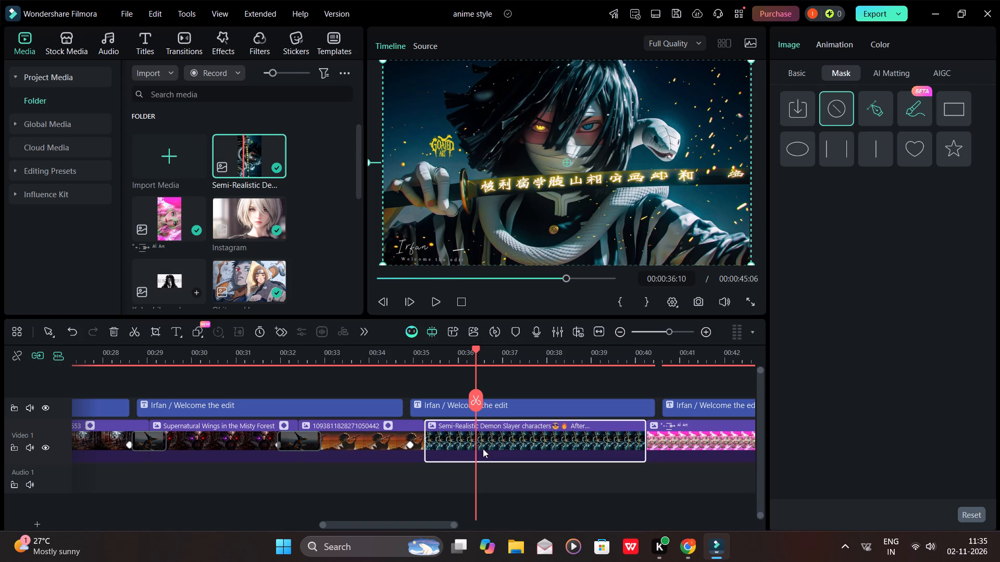
left_click(441, 405)
left_click(551, 435)
scroll(498, 415, "right", 5)
scroll(448, 428, "right", 2)
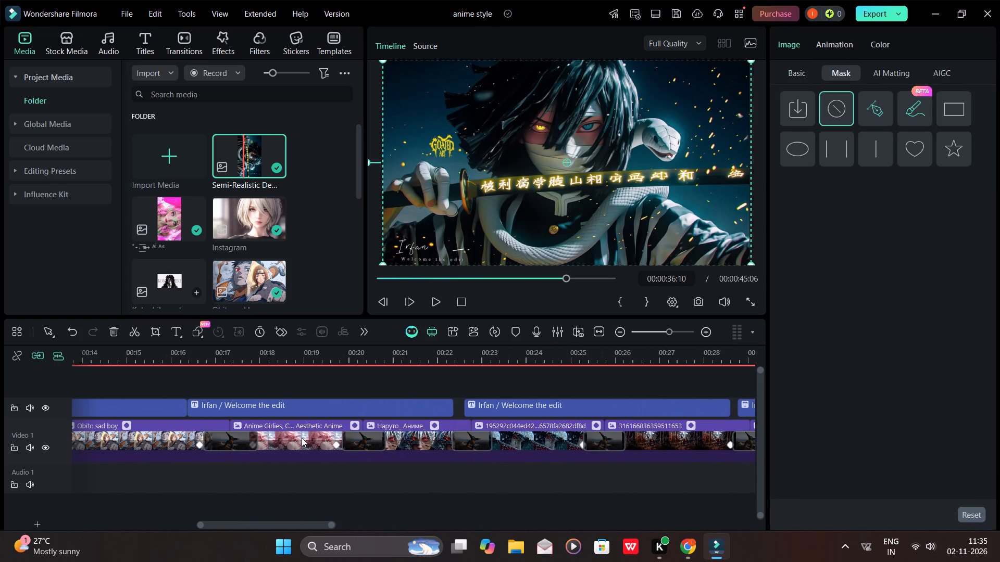
left_click(302, 438)
scroll(220, 449, "right", 1)
left_click(229, 441)
scroll(229, 441, "right", 1)
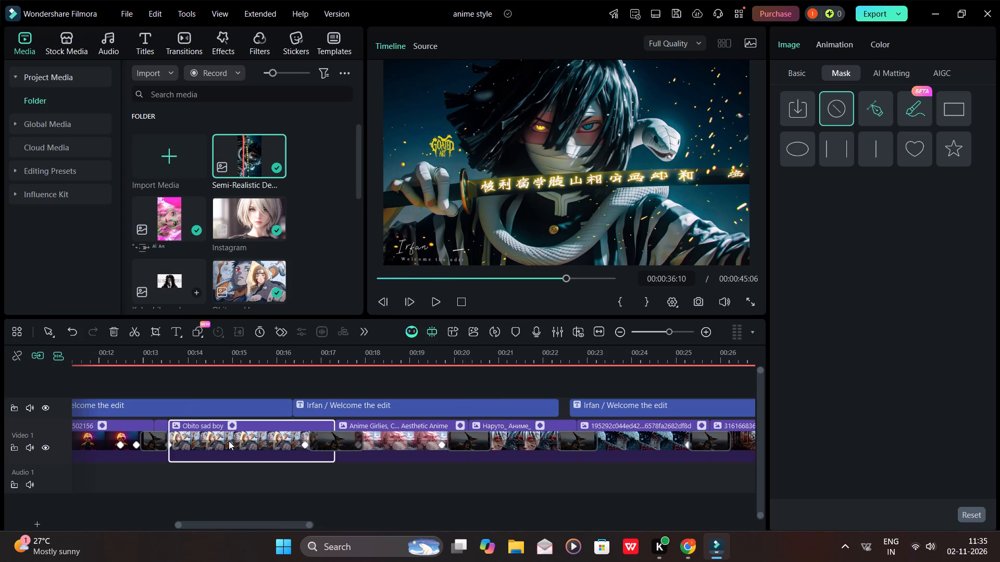
scroll(229, 441, "right", 4)
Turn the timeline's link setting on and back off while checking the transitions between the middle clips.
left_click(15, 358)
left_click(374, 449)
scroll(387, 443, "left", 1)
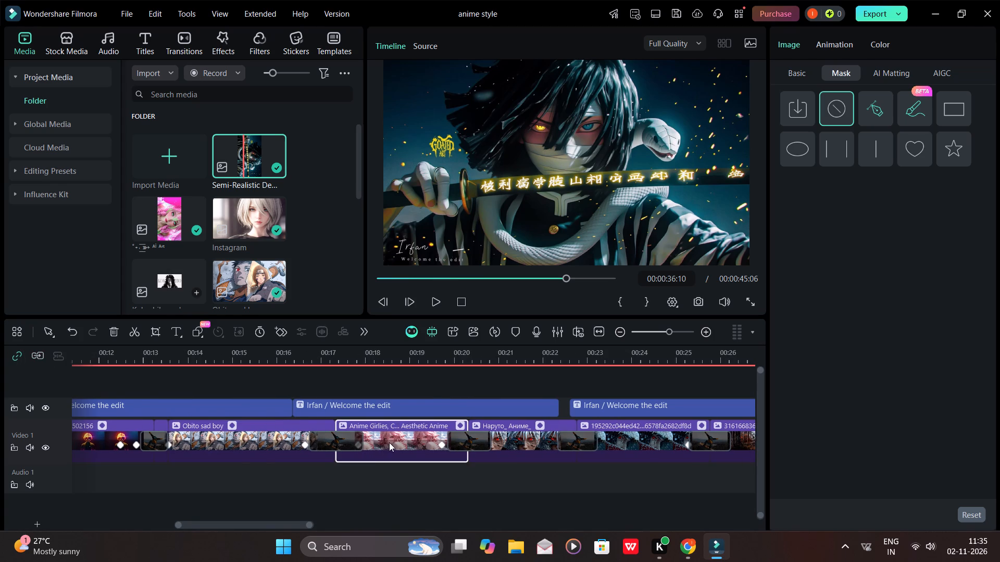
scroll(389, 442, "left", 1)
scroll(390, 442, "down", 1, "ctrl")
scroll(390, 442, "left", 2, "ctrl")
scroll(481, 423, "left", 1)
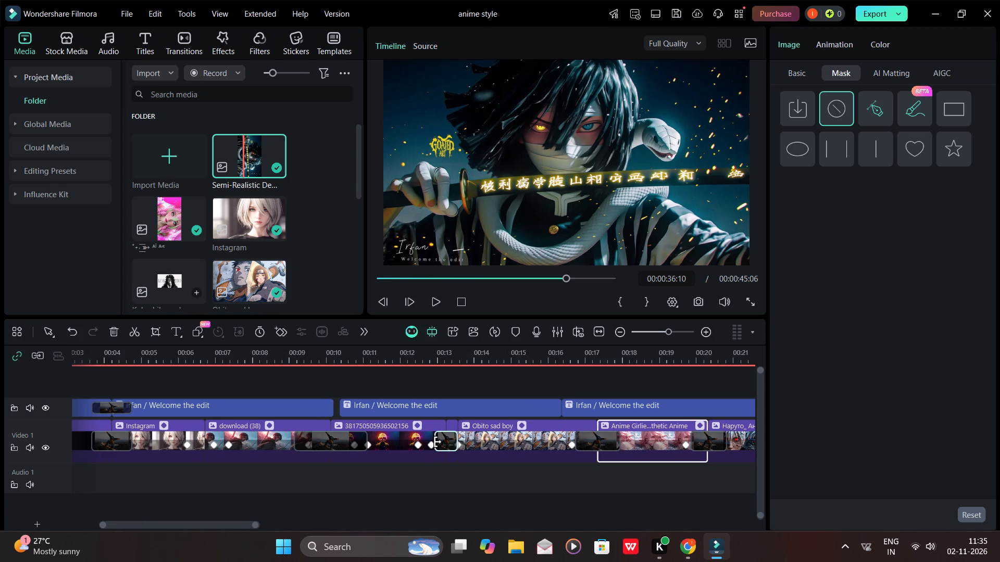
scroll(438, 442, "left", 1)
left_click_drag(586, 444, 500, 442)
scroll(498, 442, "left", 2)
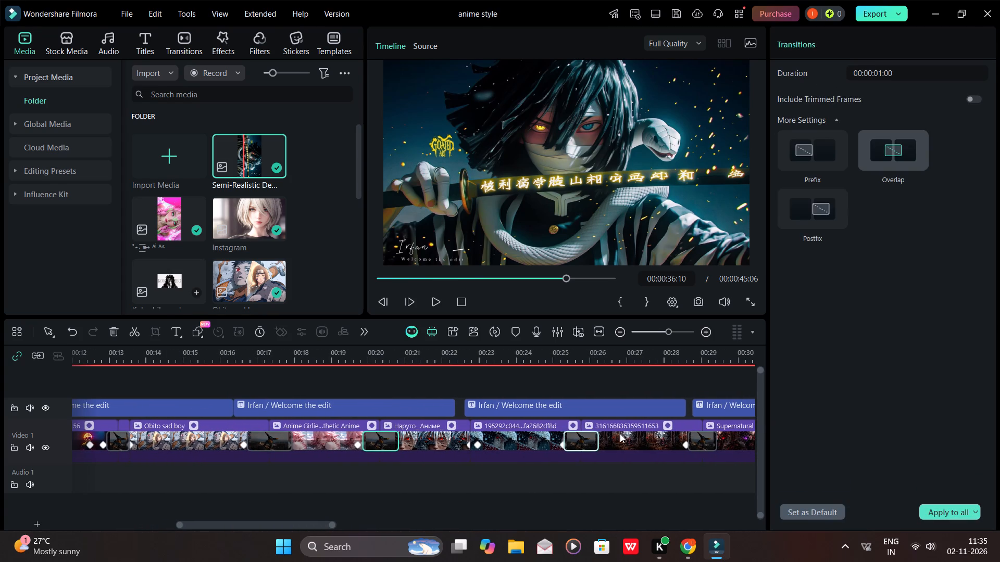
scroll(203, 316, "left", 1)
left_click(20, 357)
Examine the clips from Supernatural Wings in the Misty Forest through the pink final clip for their mask settings.
scroll(114, 360, "left", 3)
left_click(516, 430)
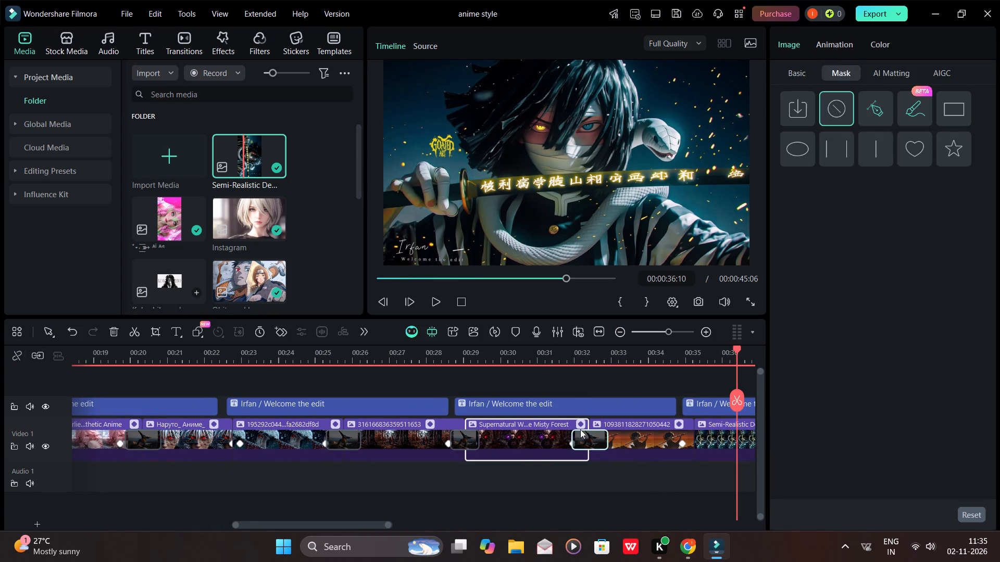
scroll(581, 429, "left", 4)
scroll(406, 443, "left", 1)
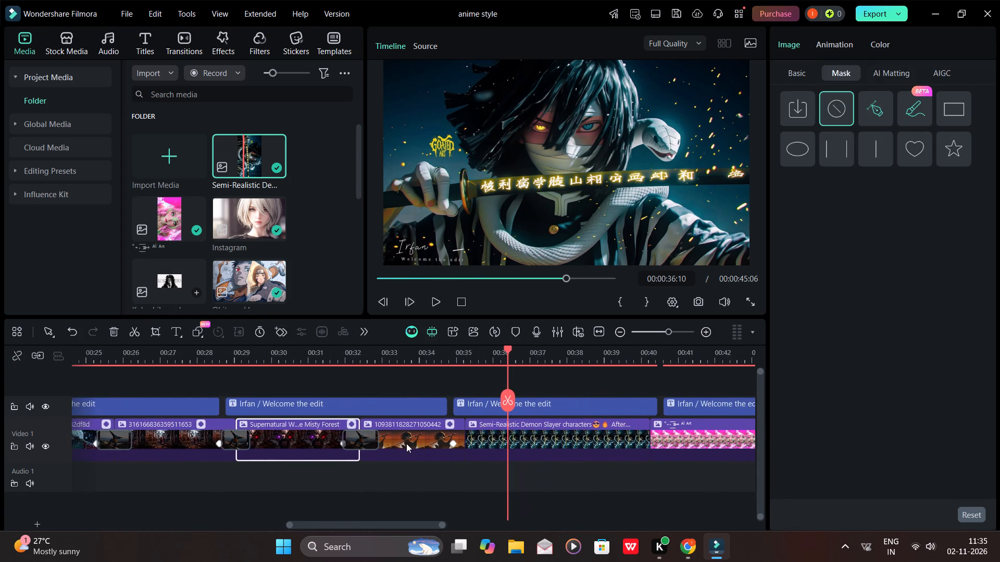
scroll(406, 443, "left", 1)
left_click(357, 441)
scroll(357, 441, "left", 1)
left_click(496, 436)
scroll(544, 439, "left", 1)
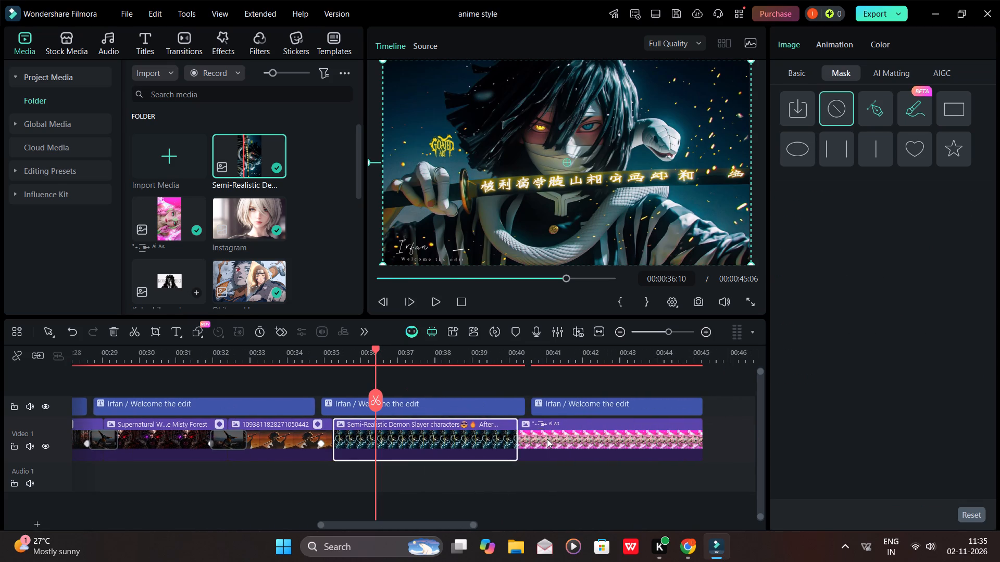
scroll(547, 439, "left", 1)
left_click(512, 439)
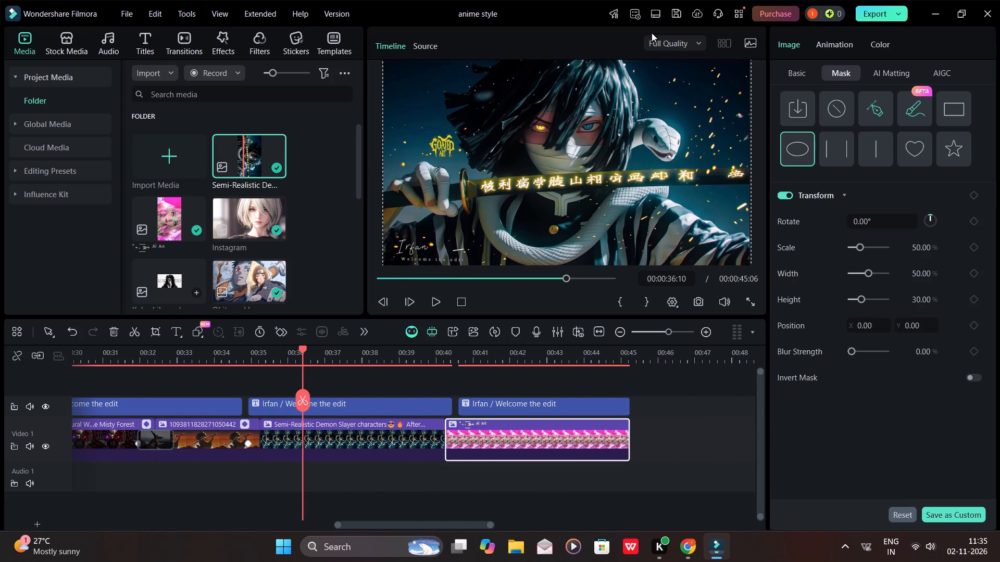
Apply a circle mask to the Semi-Realistic Demon Slayer characters clip and enlarge it to 61.94% scale, 56.73% width and 100% height.
left_click(348, 453)
scroll(405, 426, "right", 1)
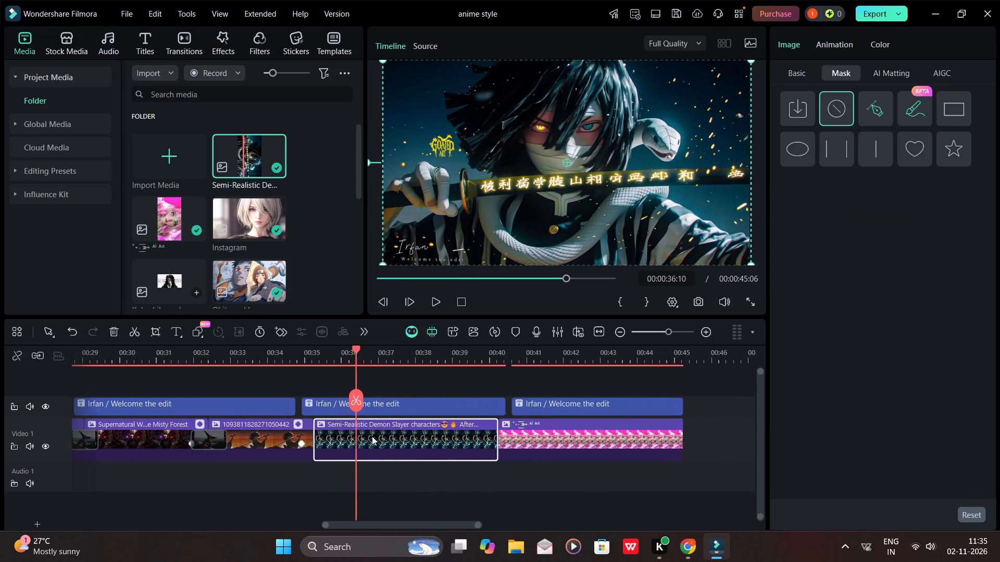
scroll(372, 436, "right", 1)
left_click_drag(357, 349, 330, 362)
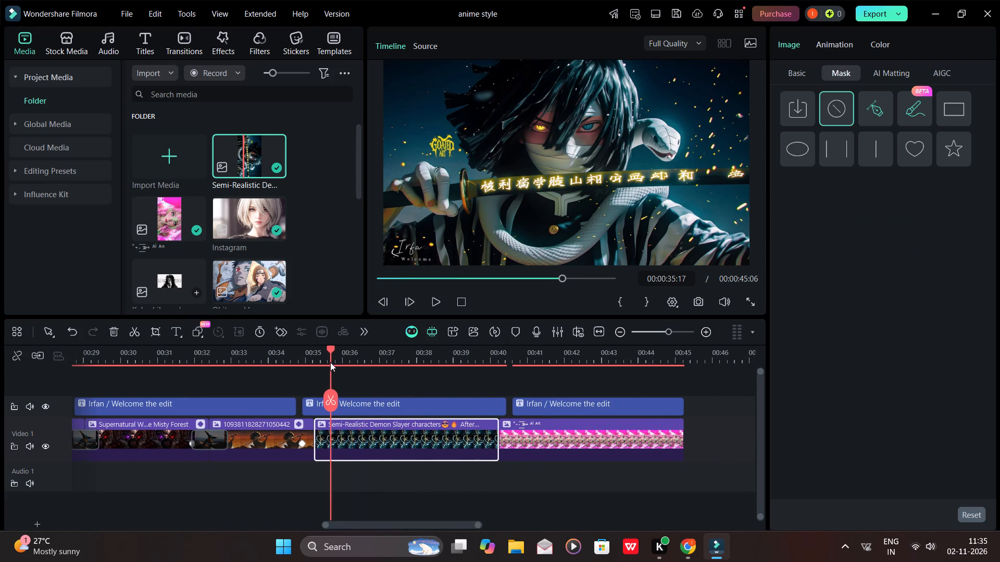
left_click_drag(330, 362, 324, 369)
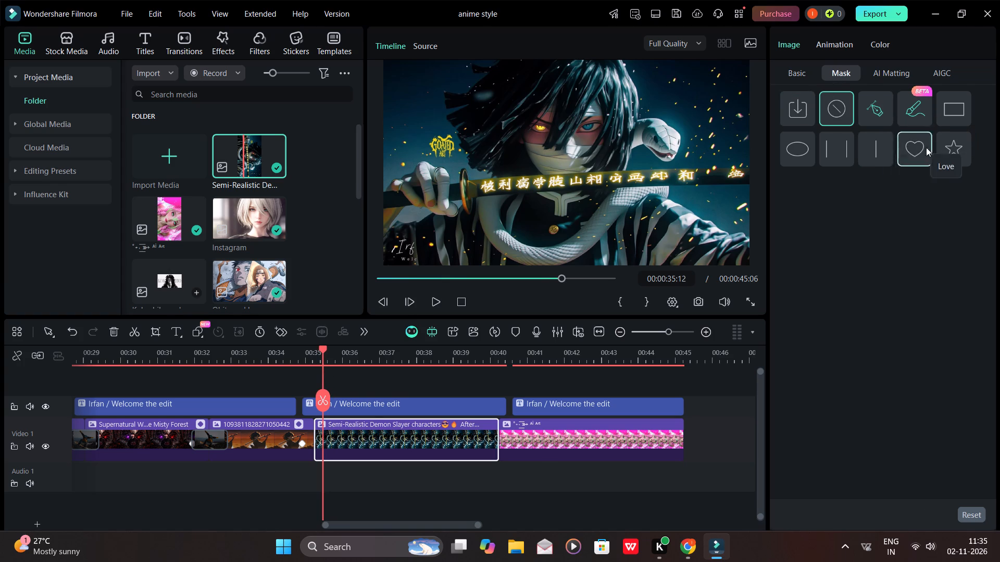
left_click(803, 152)
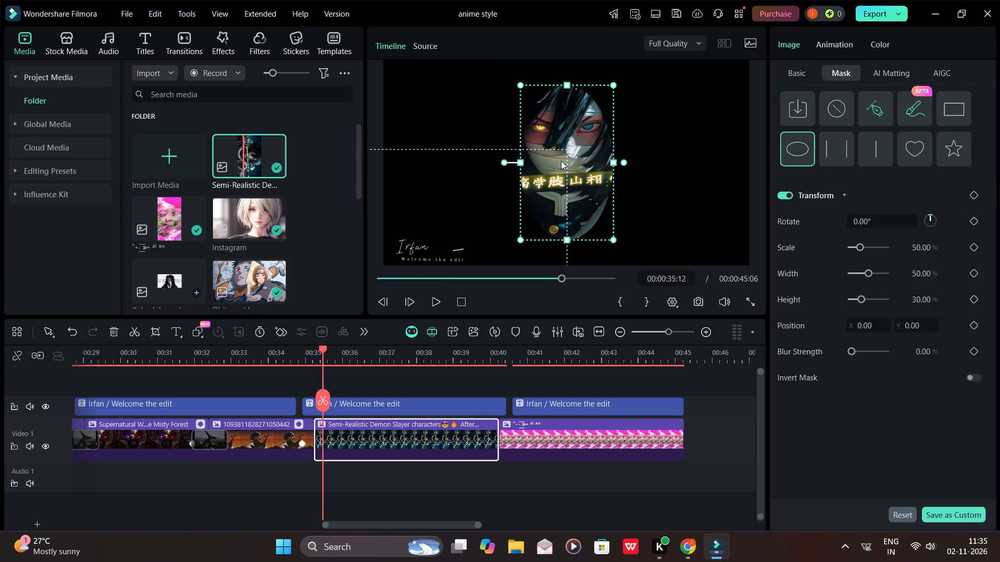
left_click_drag(520, 164, 414, 178)
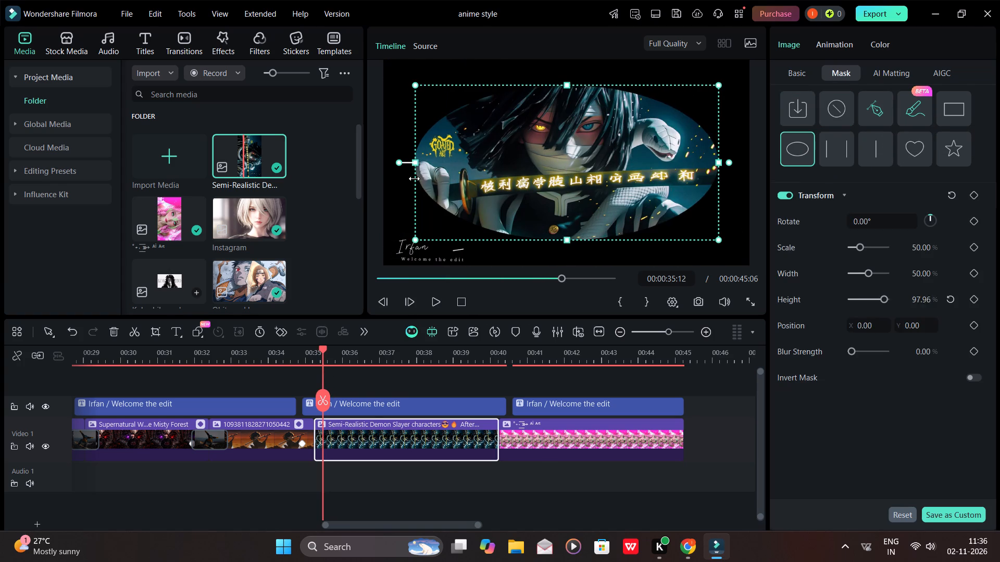
left_click_drag(414, 178, 385, 190)
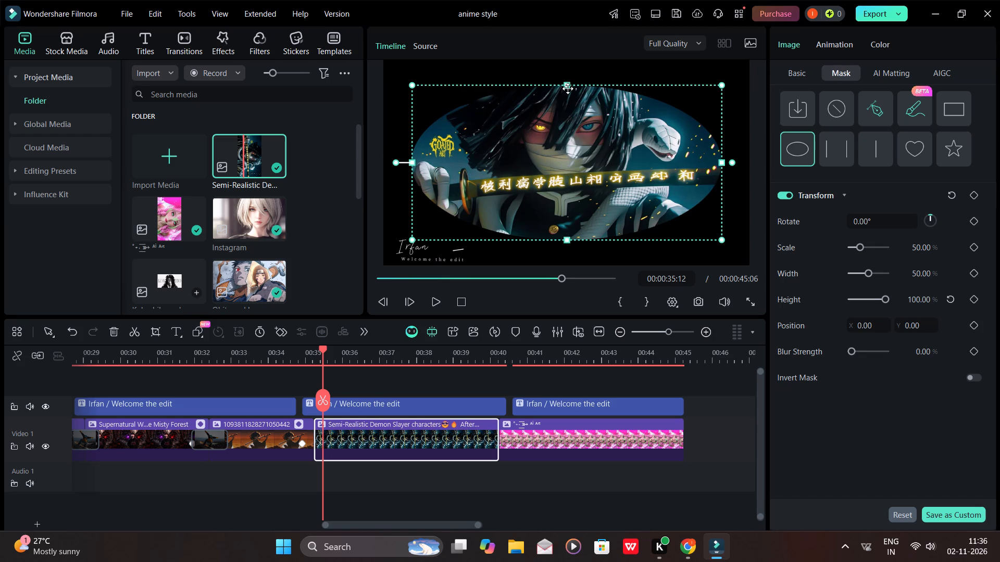
left_click_drag(568, 87, 569, 77)
left_click_drag(411, 250, 383, 271)
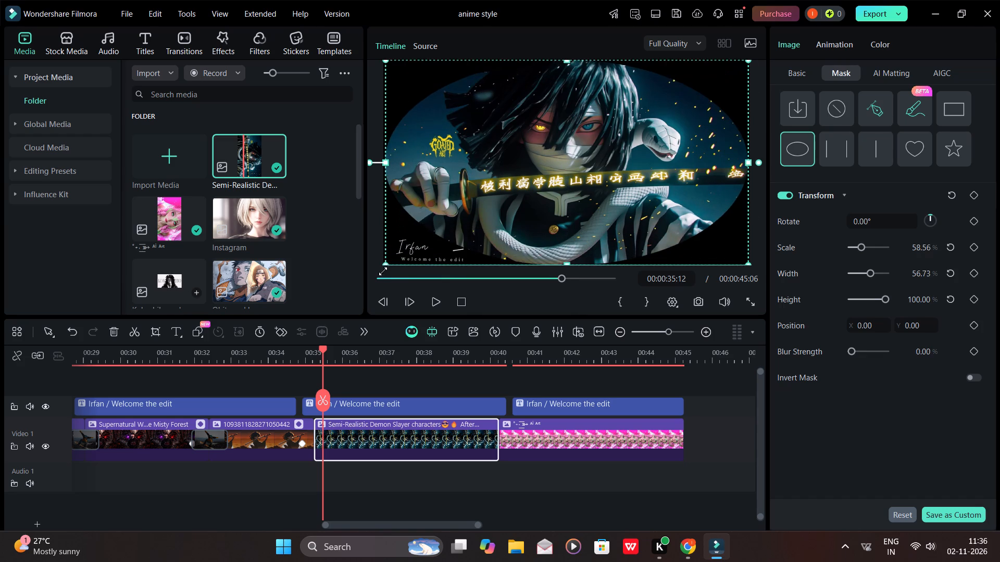
left_click_drag(383, 271, 373, 278)
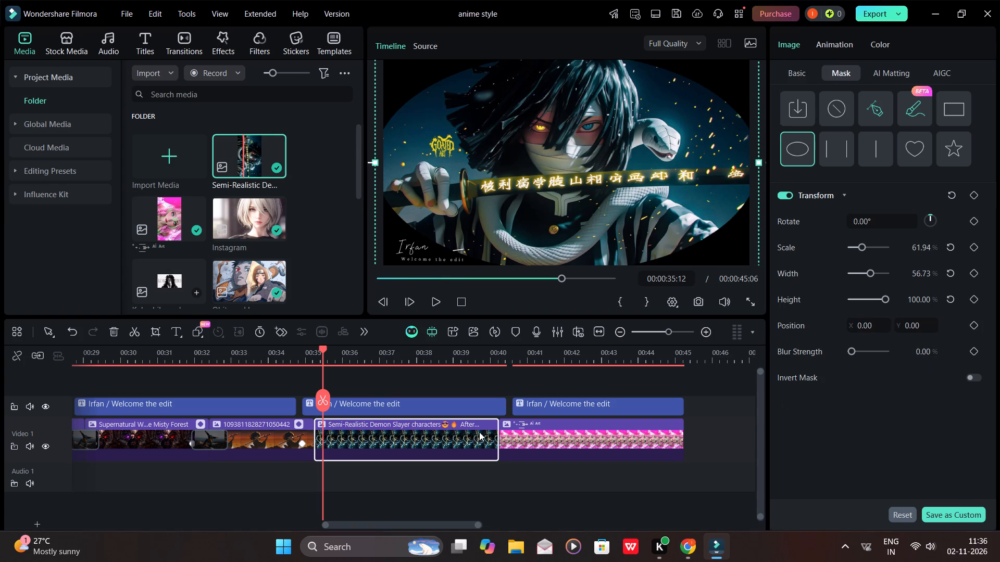
Set the mask's blur strength to 15% at 00:00:35:14 and add a blur keyframe there.
left_click_drag(323, 348, 340, 349)
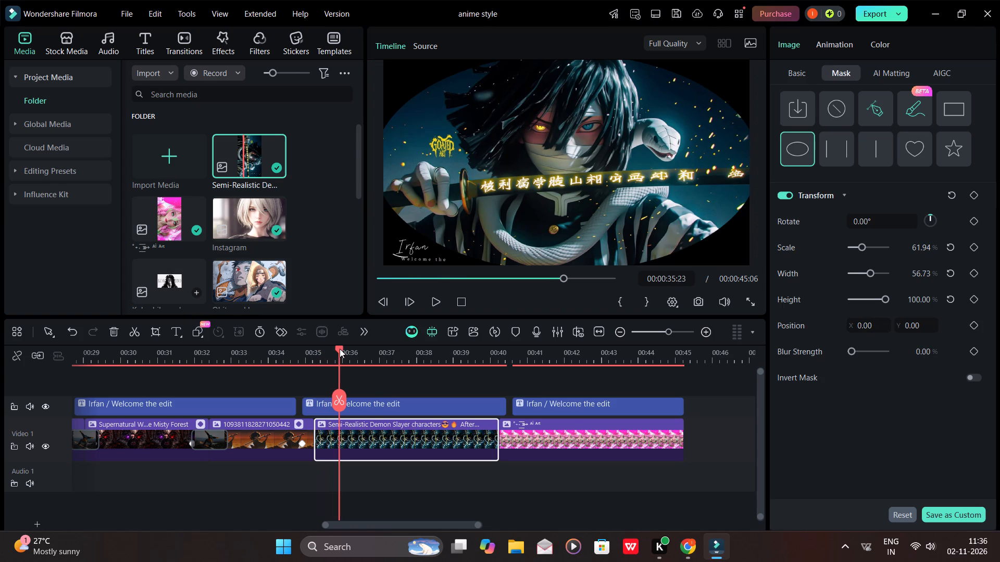
left_click_drag(340, 349, 325, 357)
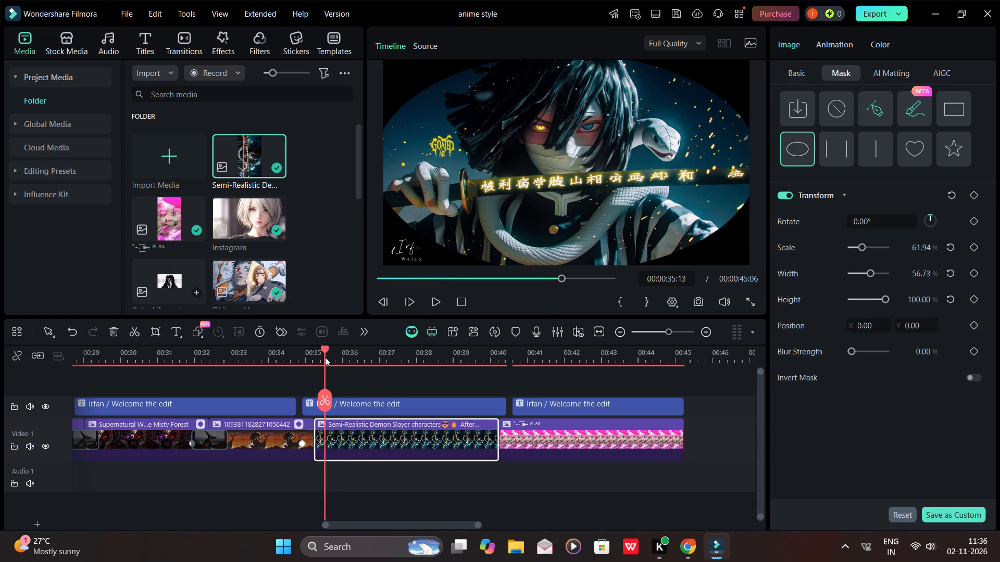
left_click_drag(325, 357, 326, 357)
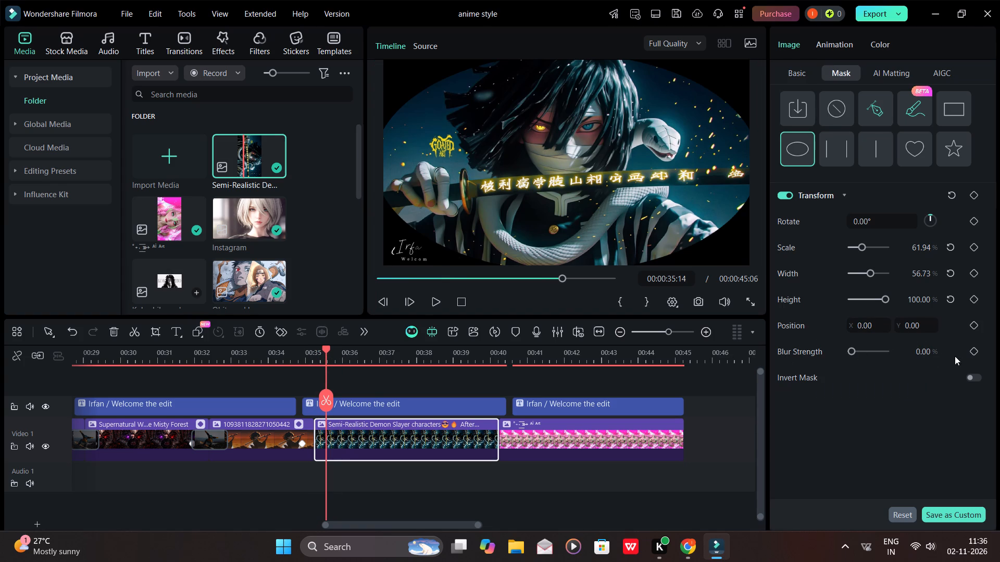
left_click(853, 351)
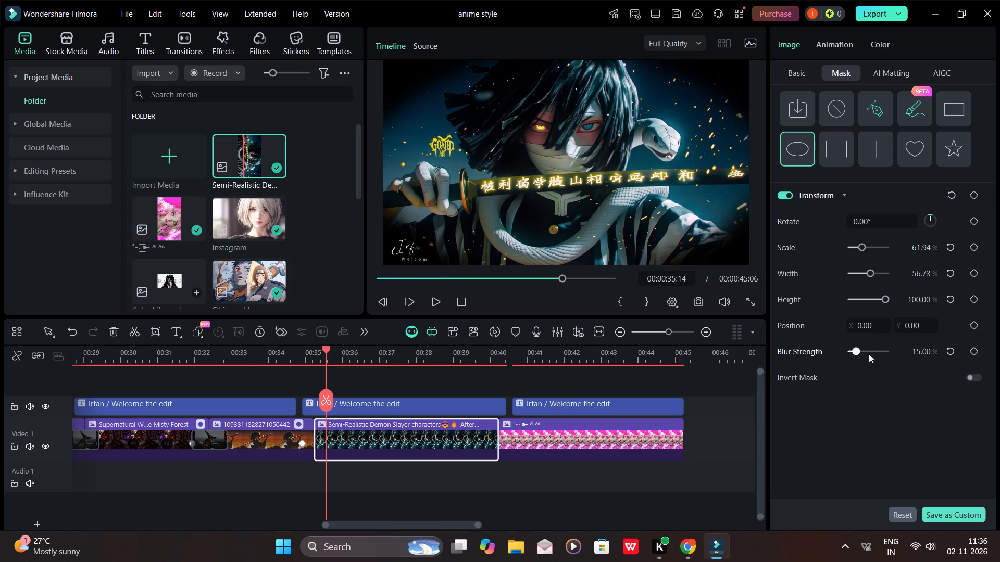
left_click(977, 351)
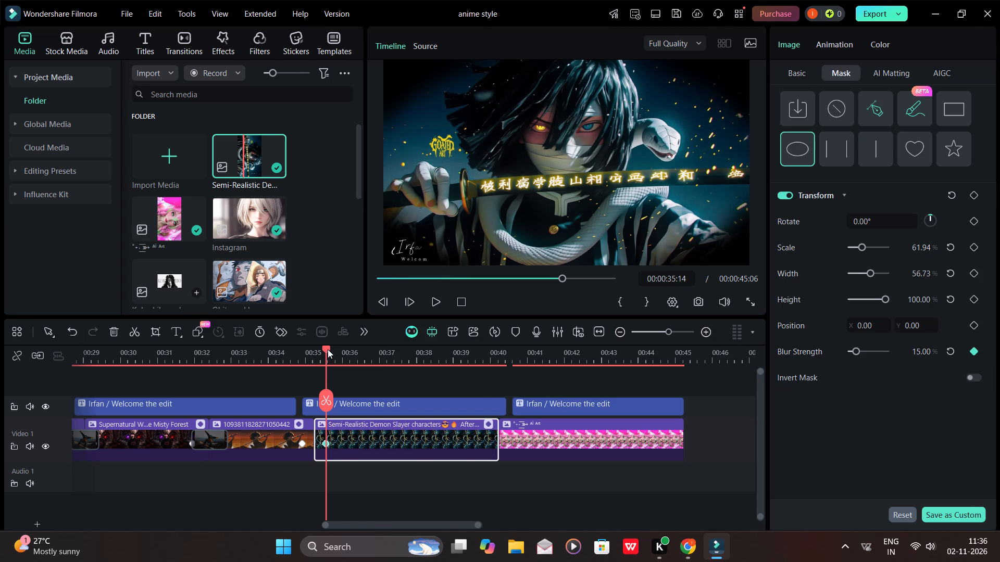
Create an ending blur keyframe at 00:00:39:17 with the mask's blur strength at 96%.
left_click_drag(328, 349, 479, 364)
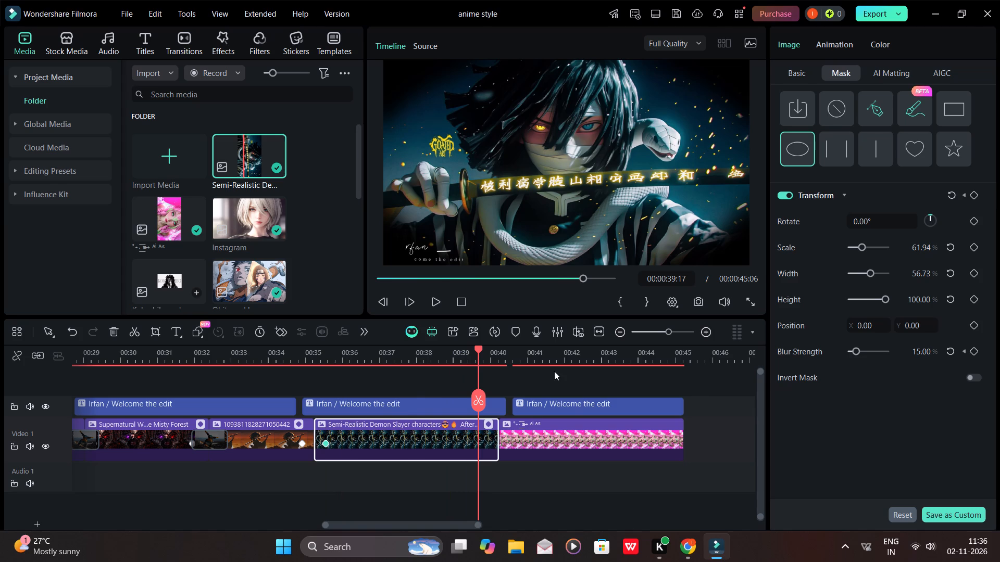
left_click_drag(856, 351, 873, 355)
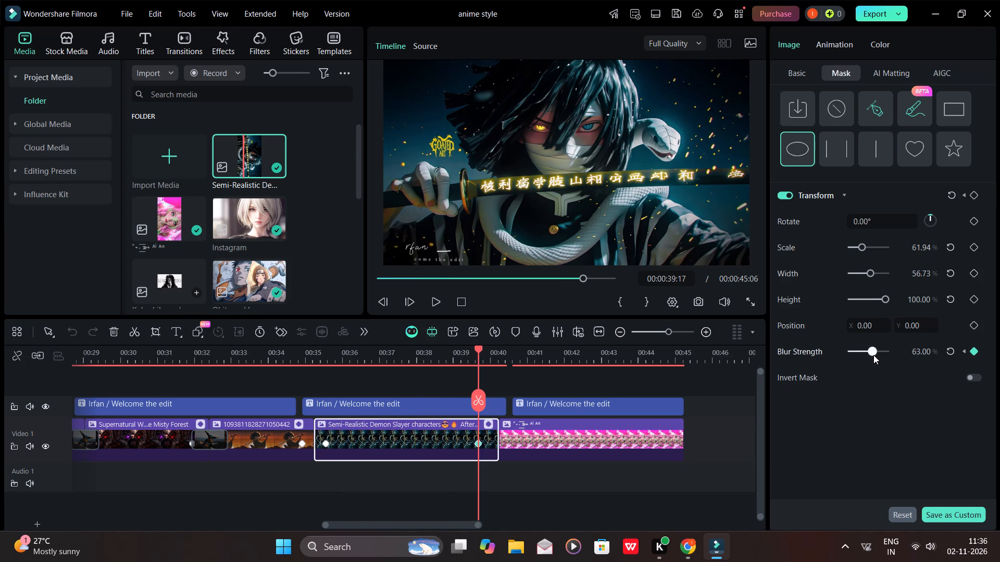
left_click_drag(873, 355, 884, 355)
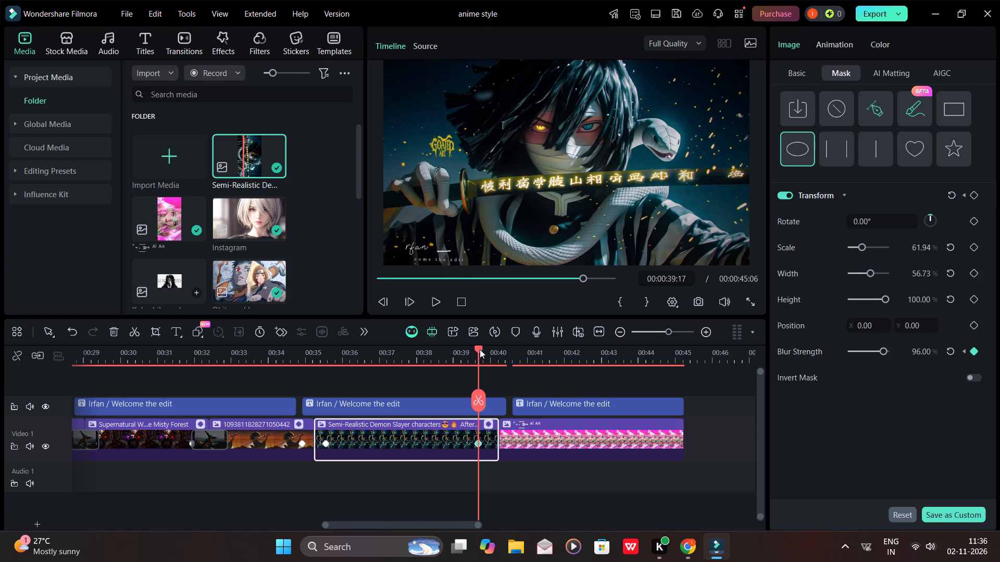
Play back the Demon Slayer clip's mask blur and move its ending keyframe earlier, to just before 00:00:39.
left_click_drag(479, 348, 306, 361)
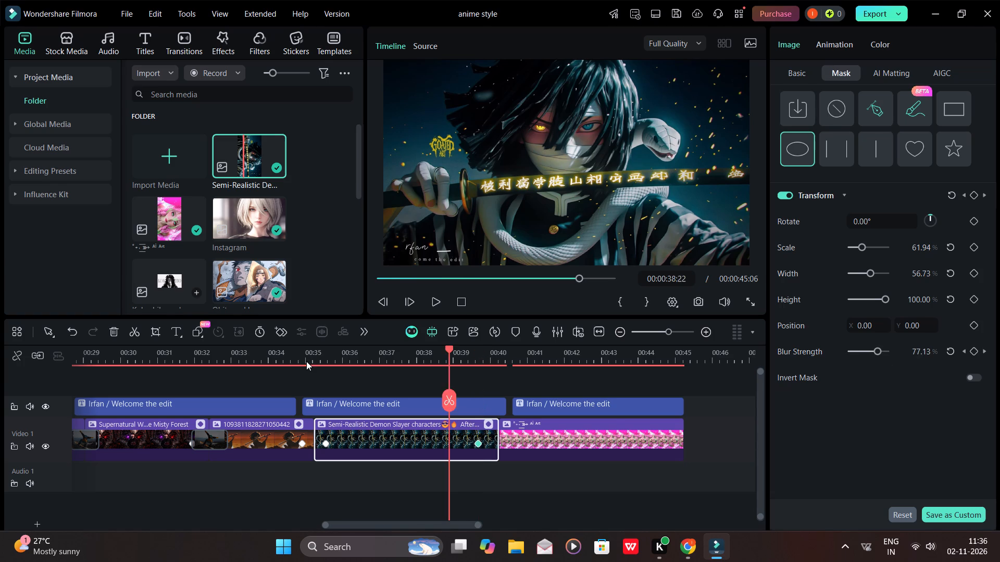
left_click_drag(306, 361, 218, 366)
key("space")
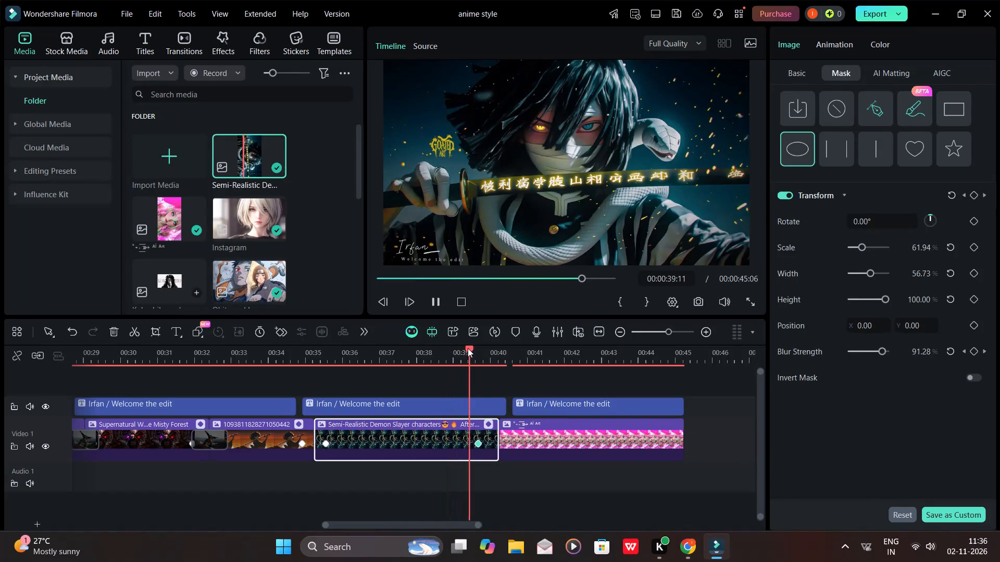
left_click_drag(468, 348, 264, 377)
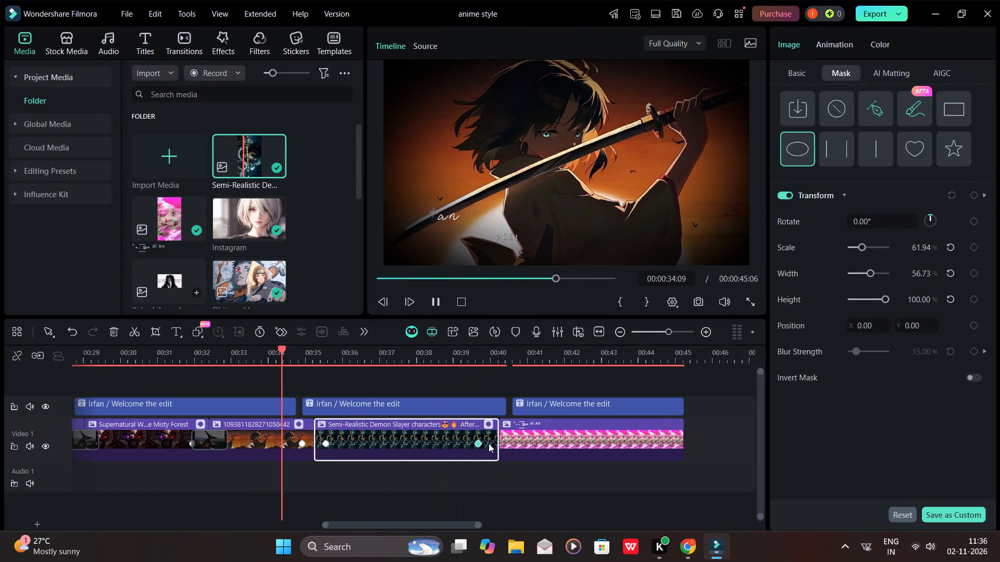
key("space")
left_click_drag(478, 443, 451, 440)
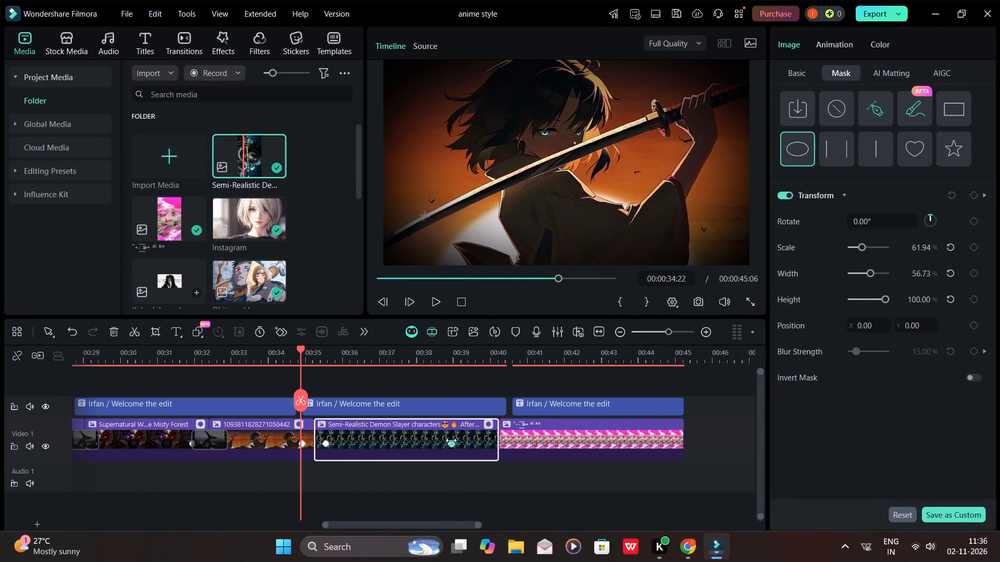
left_click_drag(451, 440, 451, 440)
Trim the end of the Semi-Realistic Demon Slayer characters clip to 00:00:39:10, for a duration of 00:00:04:04.
left_click_drag(497, 438, 466, 446)
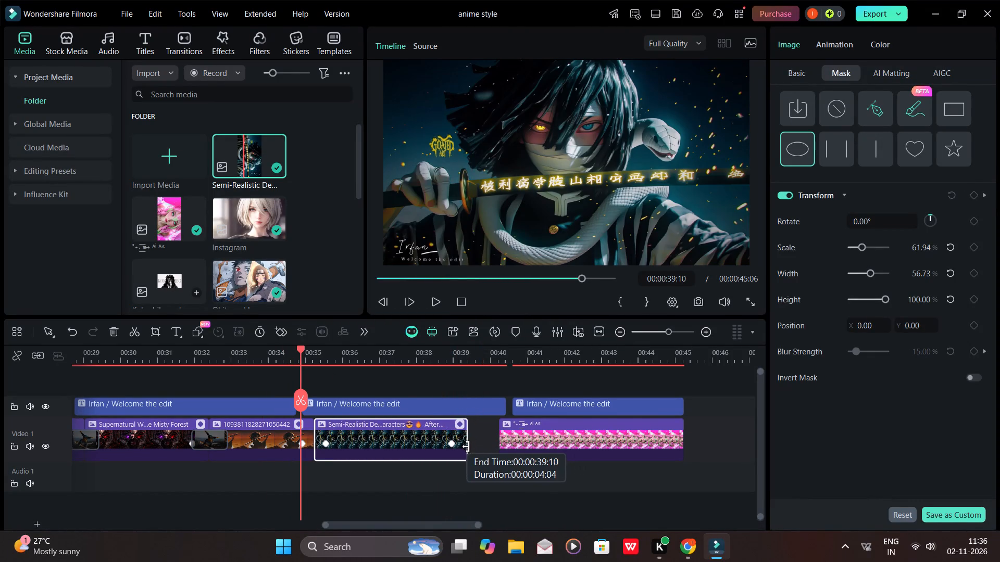
Move the pink-haired girl image clip earlier so it directly follows the trimmed Semi-Realistic Demon Slayer characters clip.
left_click_drag(466, 446, 466, 447)
left_click(521, 437)
left_click_drag(551, 431, 520, 436)
Trim the end of the title above the Demon Slayer clip to about 00:00:40:08.
left_click(480, 412)
left_click_drag(504, 407, 498, 412)
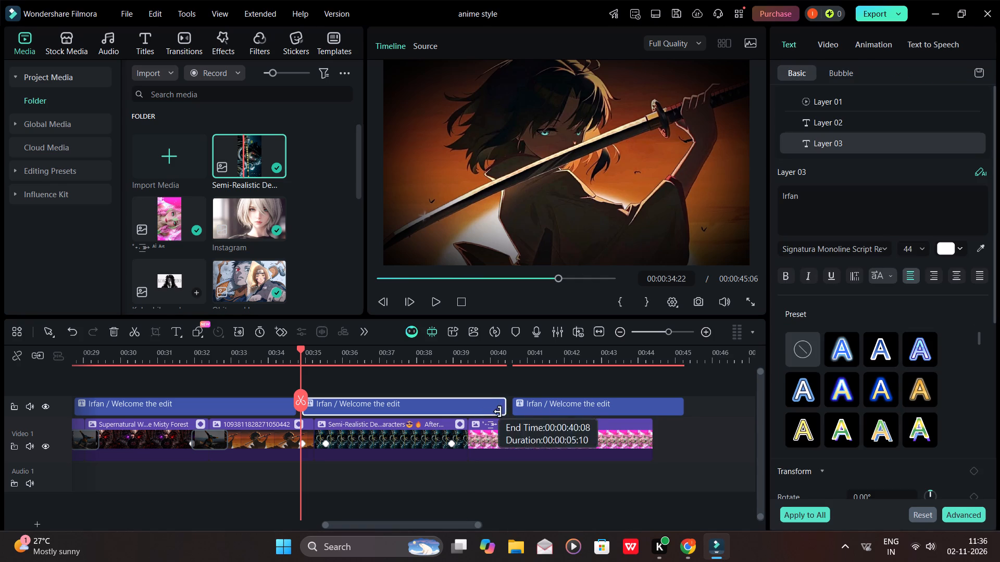
left_click_drag(498, 412, 497, 412)
Move the last "Irfan / Welcome the edit" title against the previous title and trim its end to just before the pink-haired girl clip's end.
left_click(539, 407)
left_click_drag(582, 404, 570, 407)
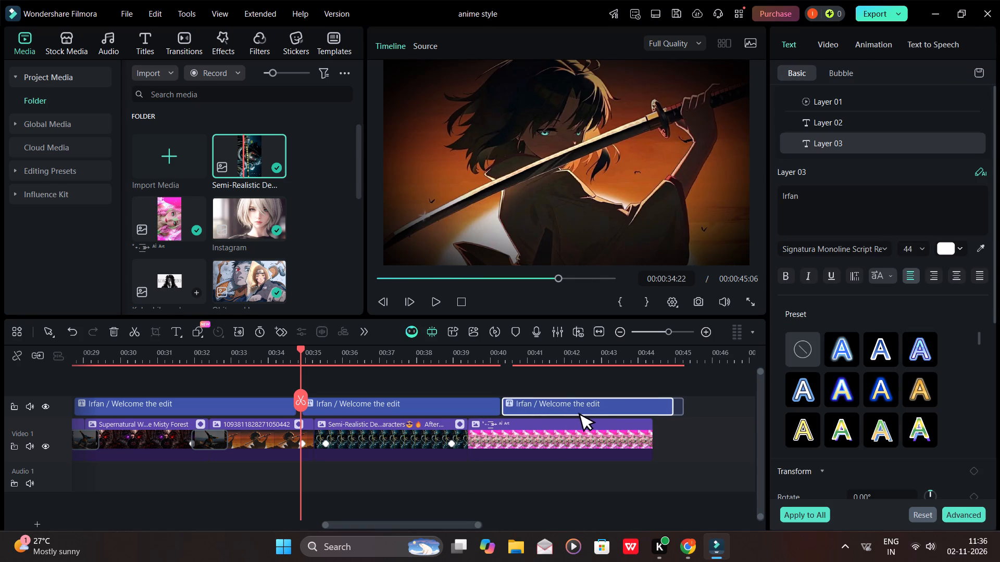
left_click_drag(570, 407, 569, 407)
left_click_drag(669, 406, 640, 406)
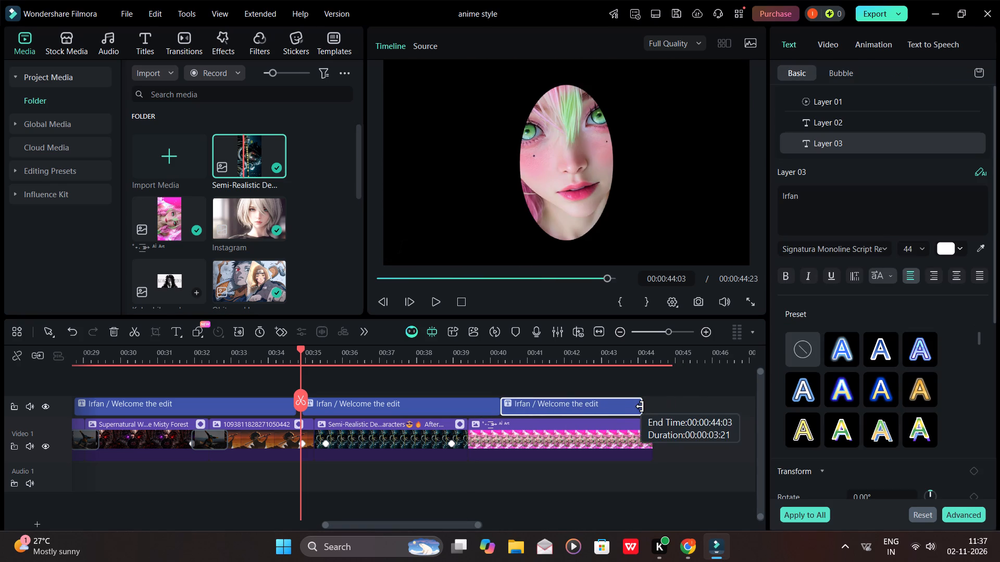
left_click_drag(640, 406, 646, 409)
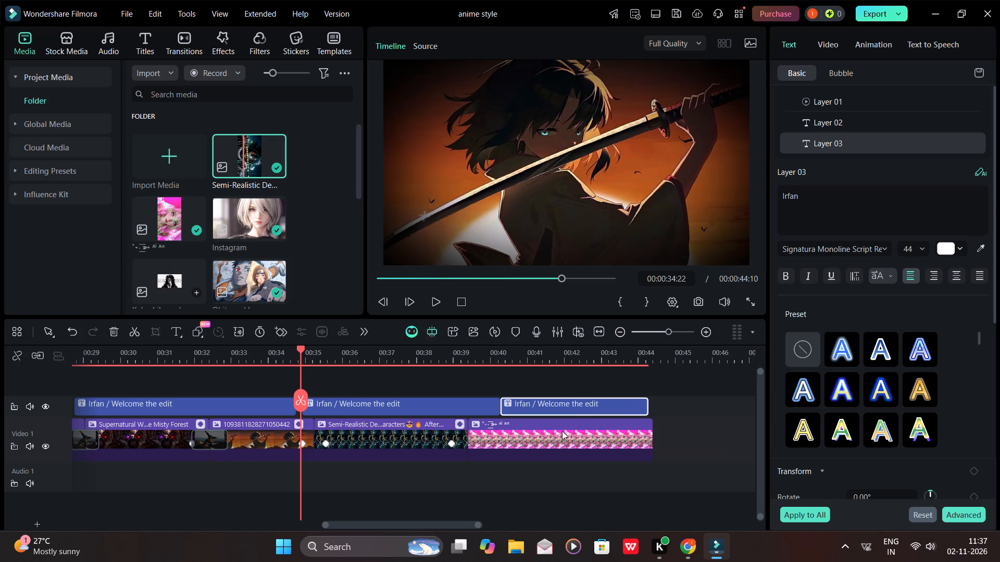
Remove the circle mask from the pink-haired girl image clip by setting its mask to None.
left_click_drag(299, 347, 570, 365)
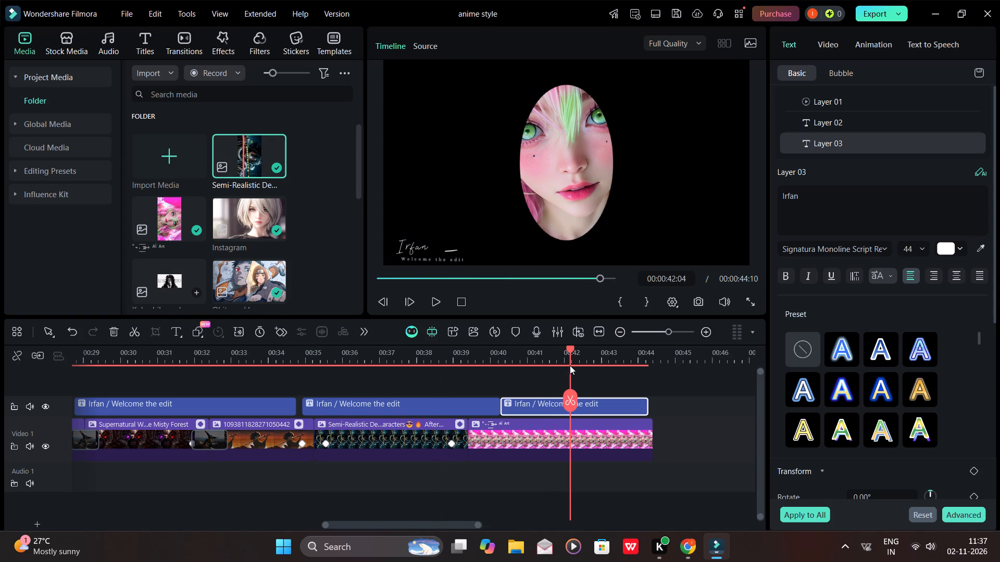
left_click(574, 441)
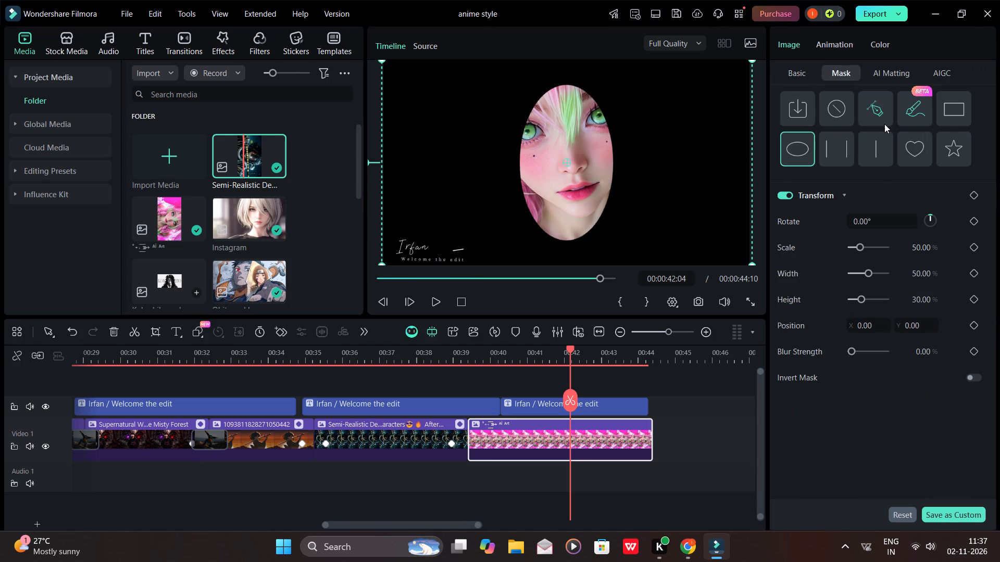
left_click(838, 117)
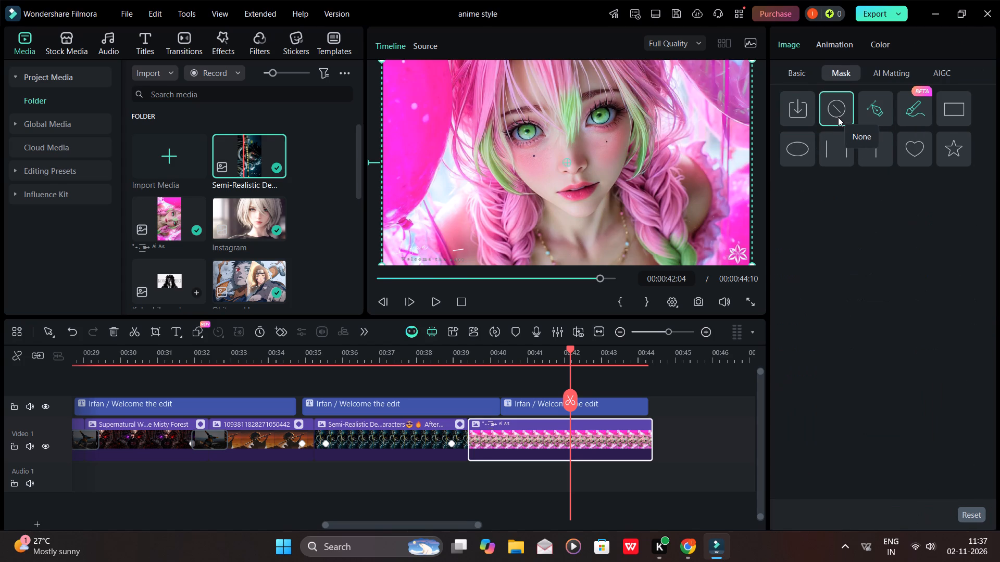
Play back the edit from 00:00:32:04 into the pink-haired girl clip and scrub through that clip to 00:00:41:20.
left_click_drag(570, 350, 444, 367)
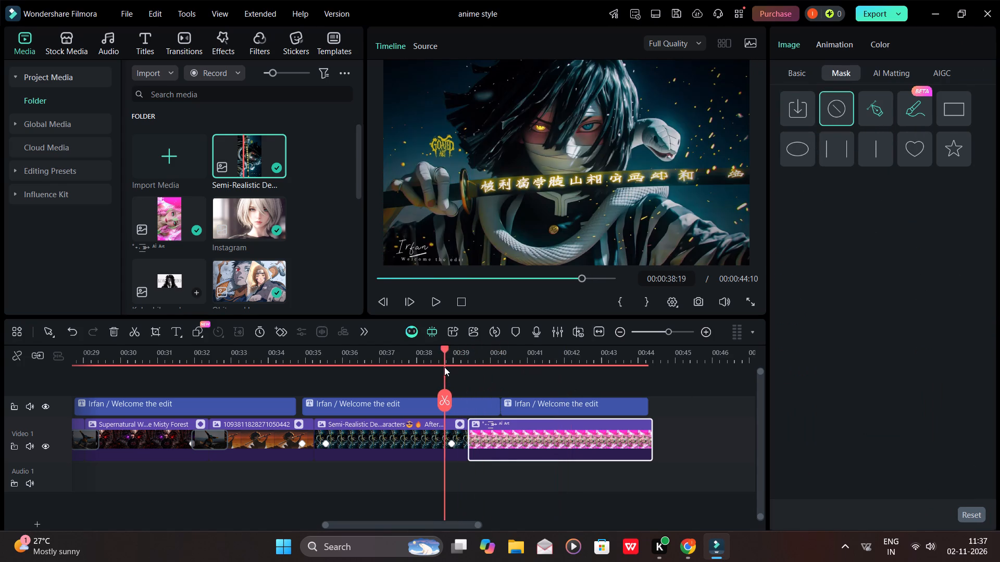
left_click_drag(444, 367, 201, 383)
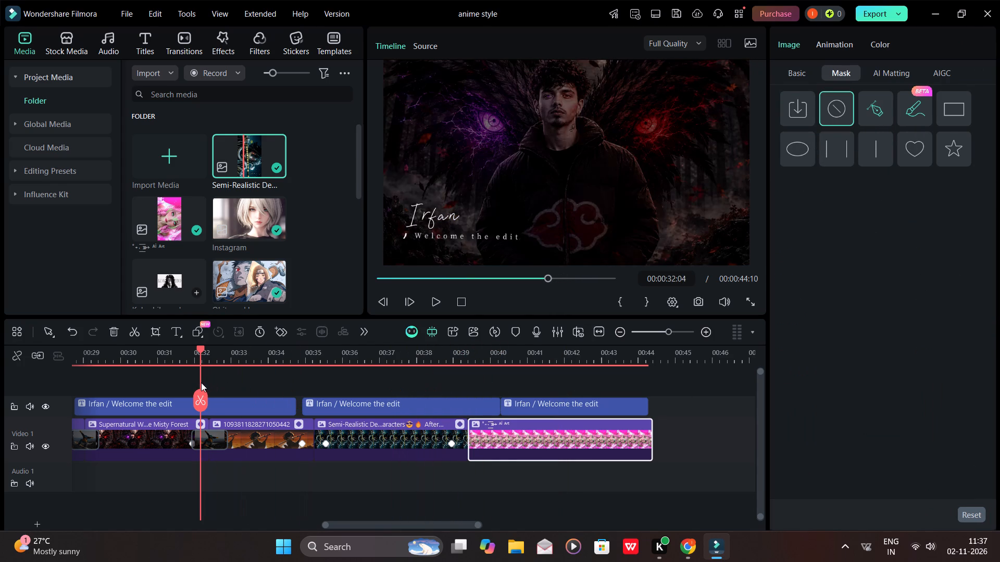
key("space")
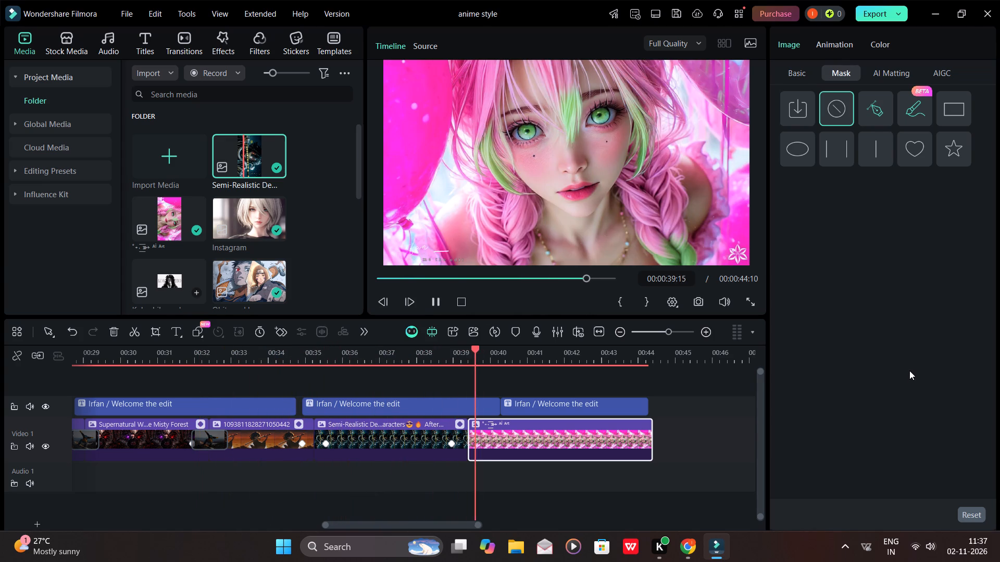
left_click(562, 347)
key("space")
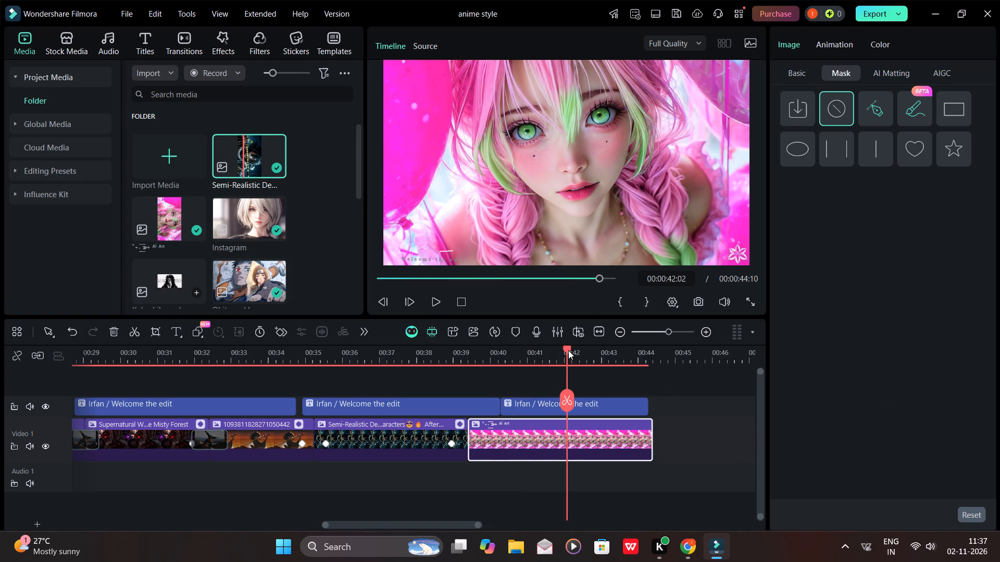
left_click_drag(568, 350, 506, 357)
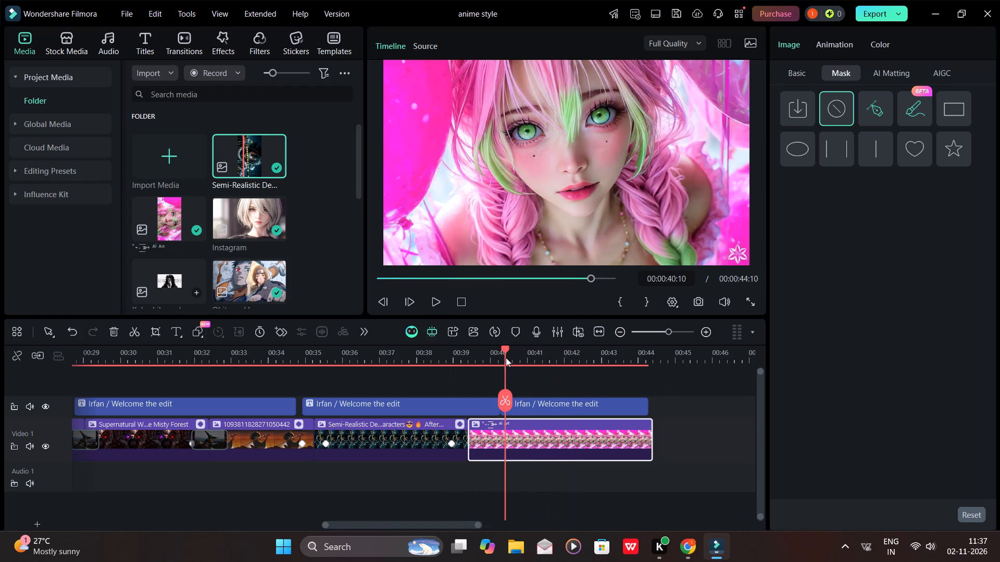
left_click_drag(506, 357, 557, 365)
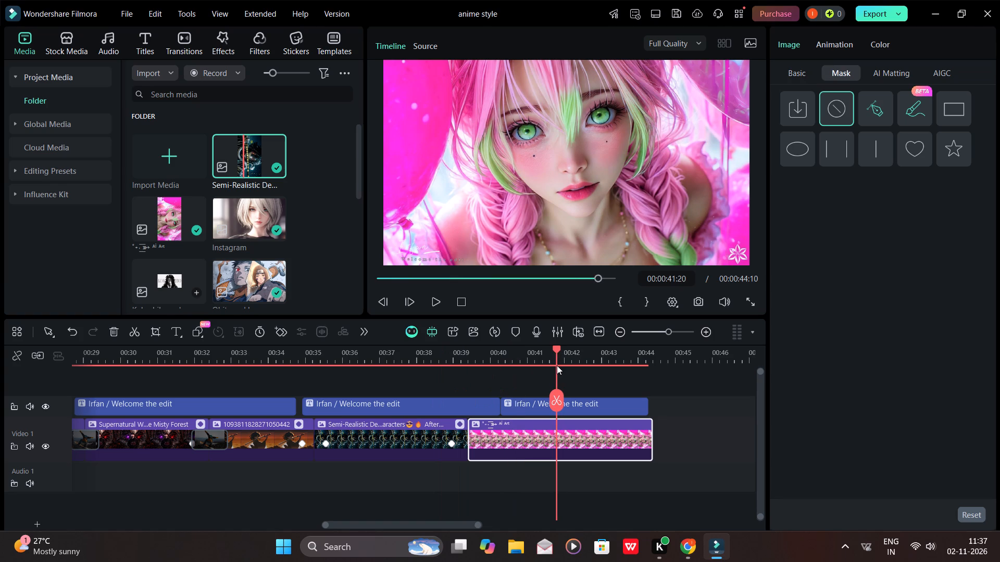
left_click_drag(557, 365, 557, 364)
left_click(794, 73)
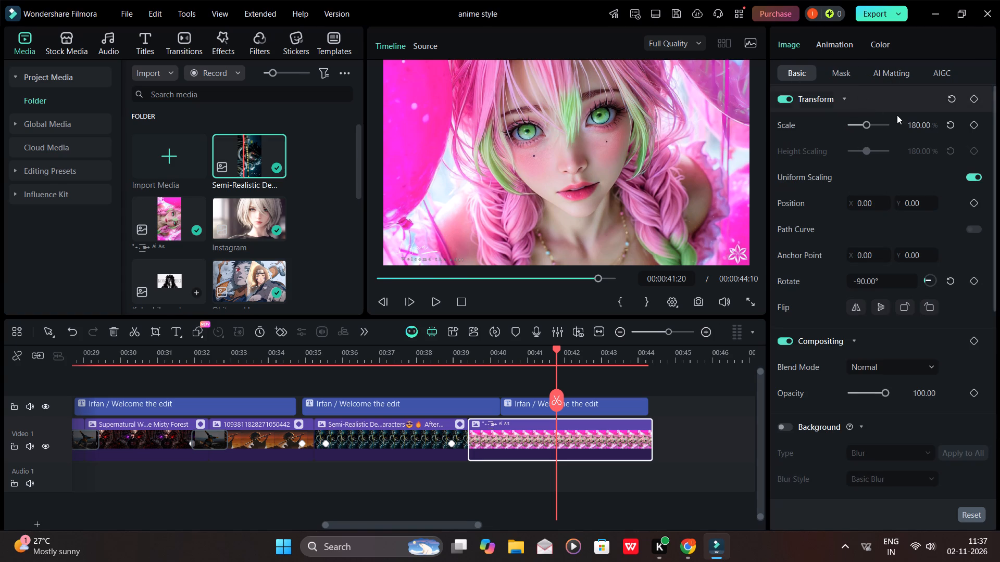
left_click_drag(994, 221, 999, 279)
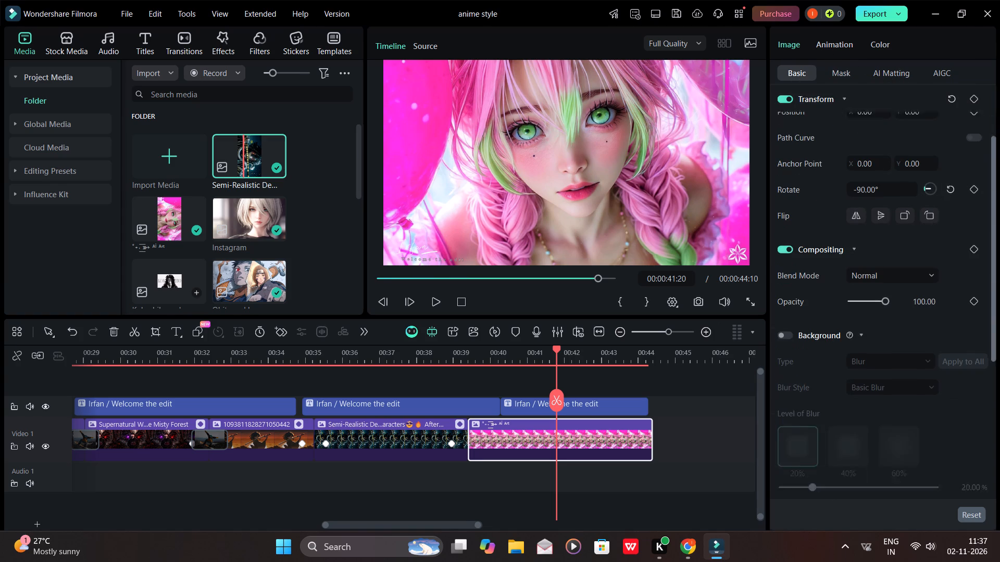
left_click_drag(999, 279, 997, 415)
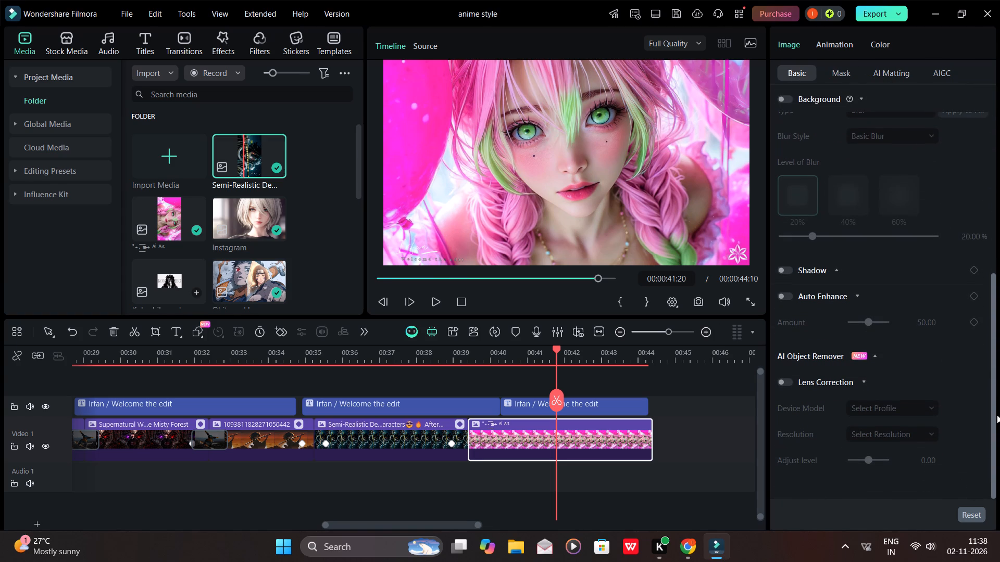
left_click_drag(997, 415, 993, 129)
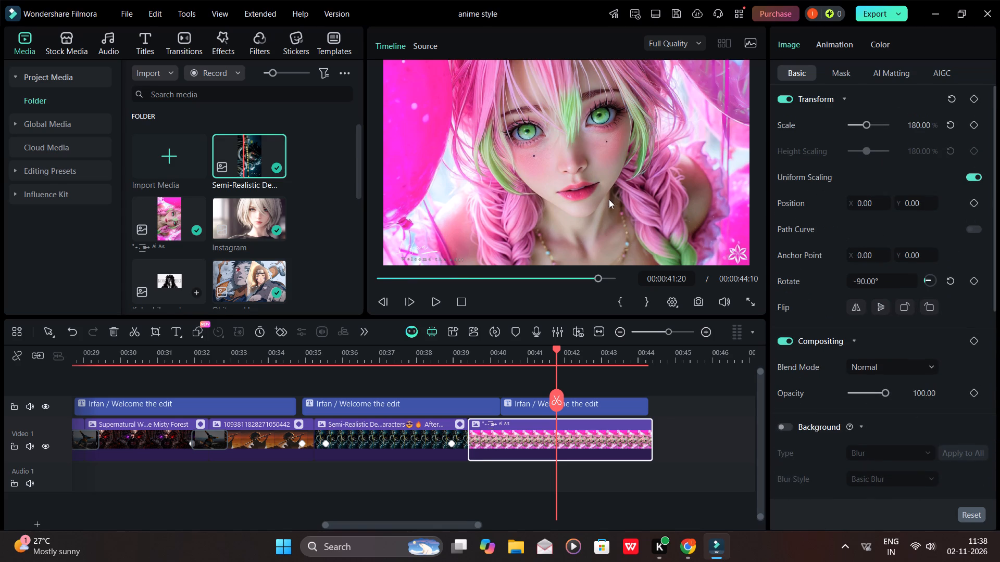
Browse the basic filters and the trending video effects for one that suits the pink-haired girl clip.
left_click(258, 44)
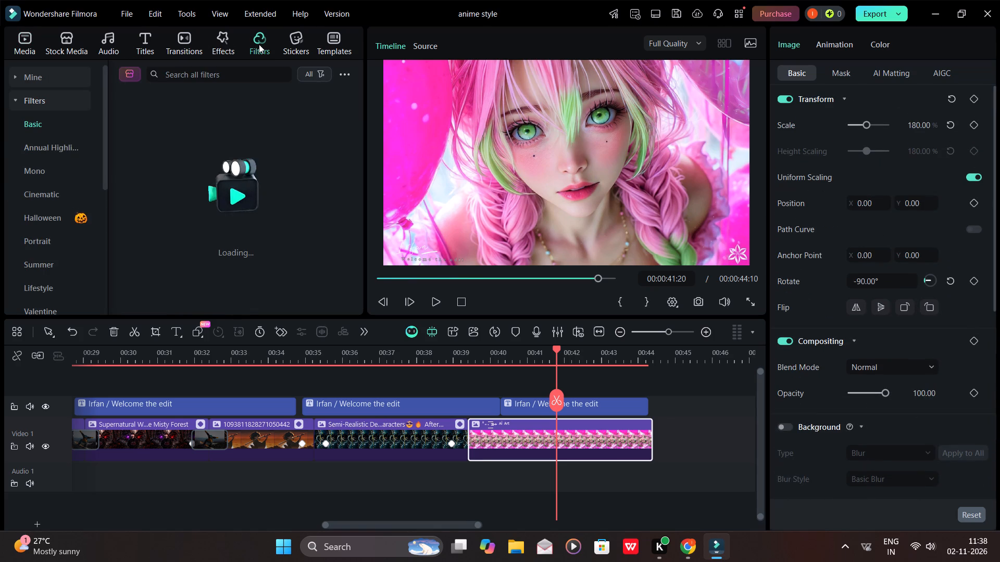
left_click_drag(356, 129, 357, 141)
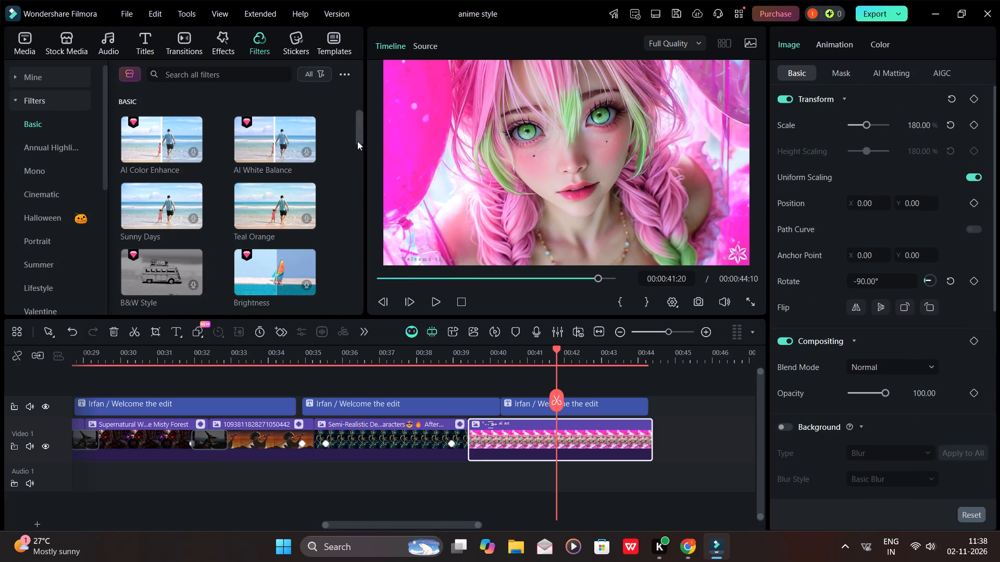
left_click_drag(357, 141, 354, 136)
left_click(226, 57)
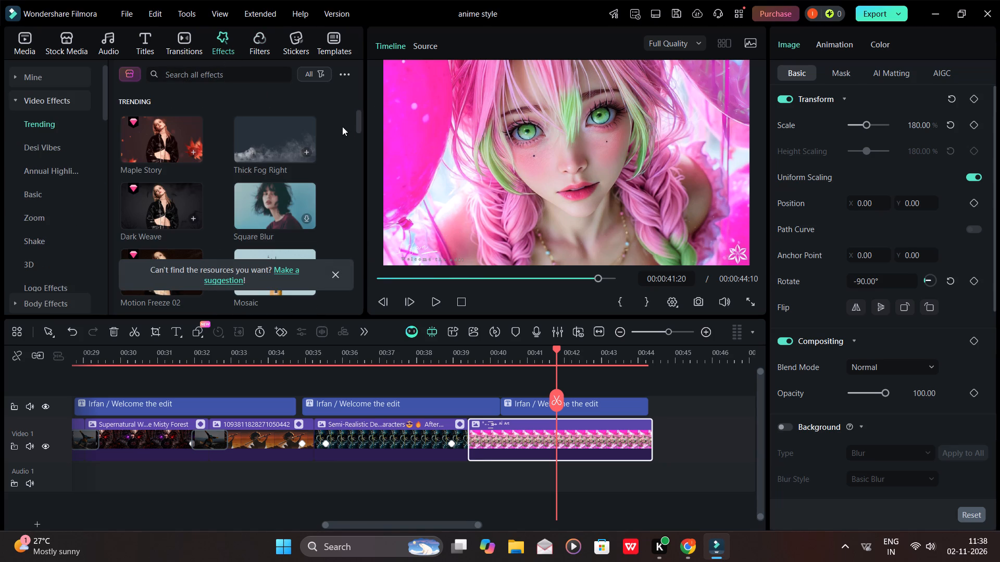
left_click_drag(354, 120, 358, 142)
left_click_drag(357, 121, 360, 131)
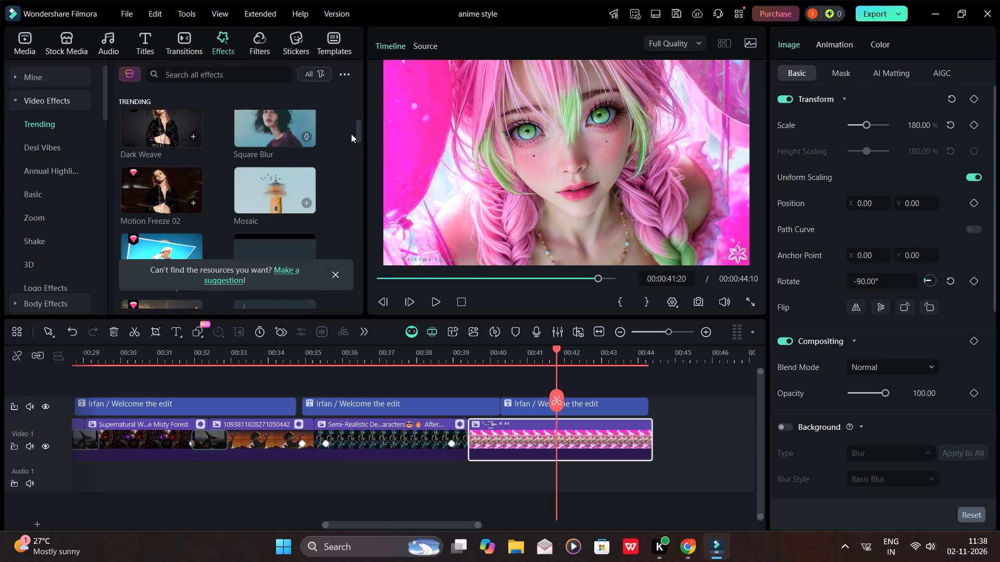
left_click_drag(357, 135, 358, 126)
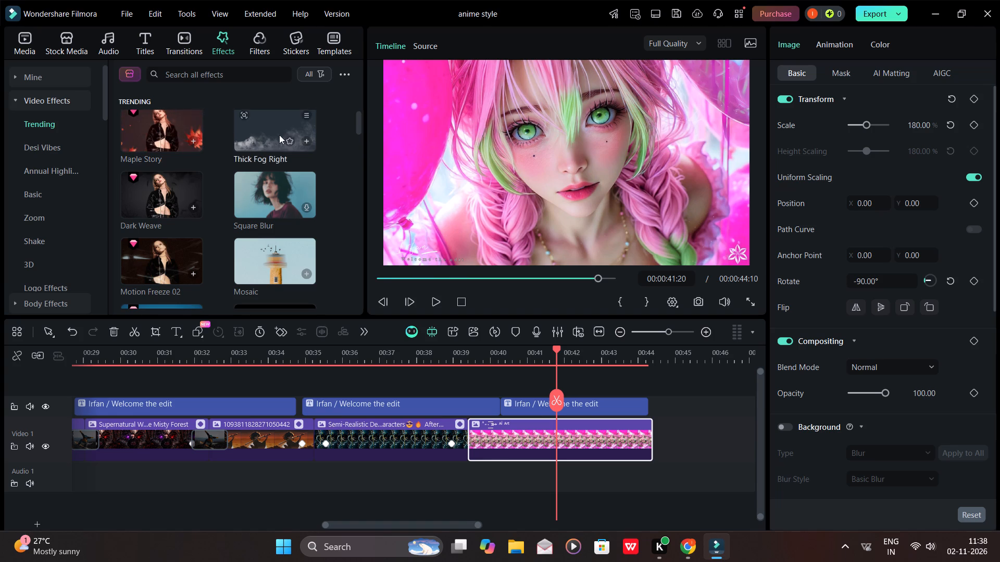
left_click(358, 125)
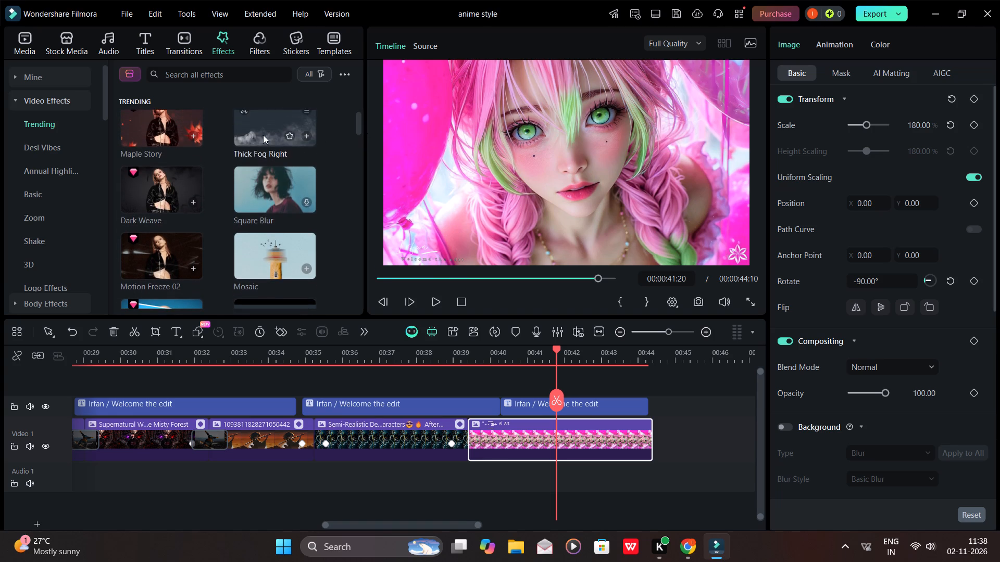
left_click_drag(356, 124, 357, 112)
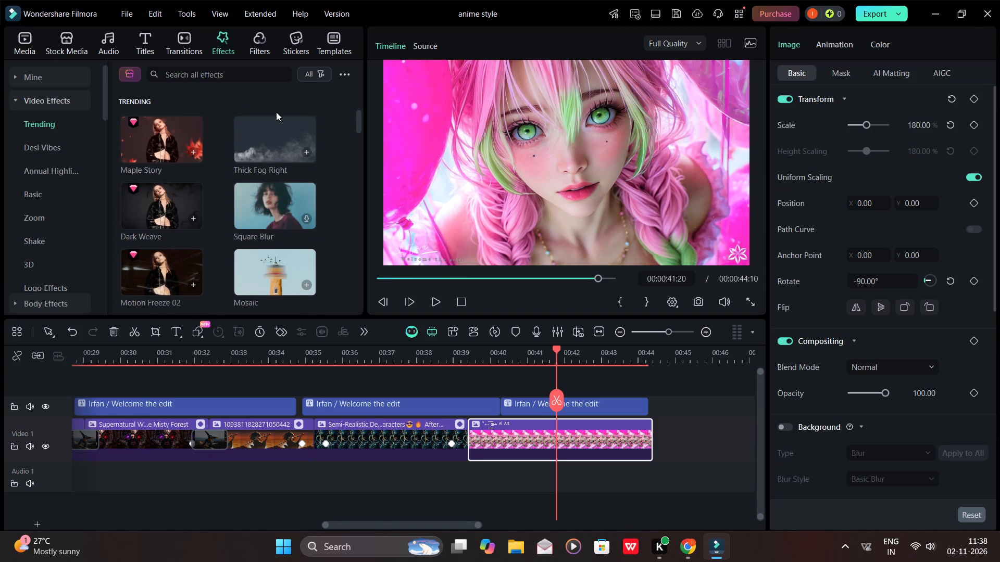
Add the trending Maple Story effect on a track above the titles, over the pink-haired girl clip and ending with the last title.
left_click(192, 150)
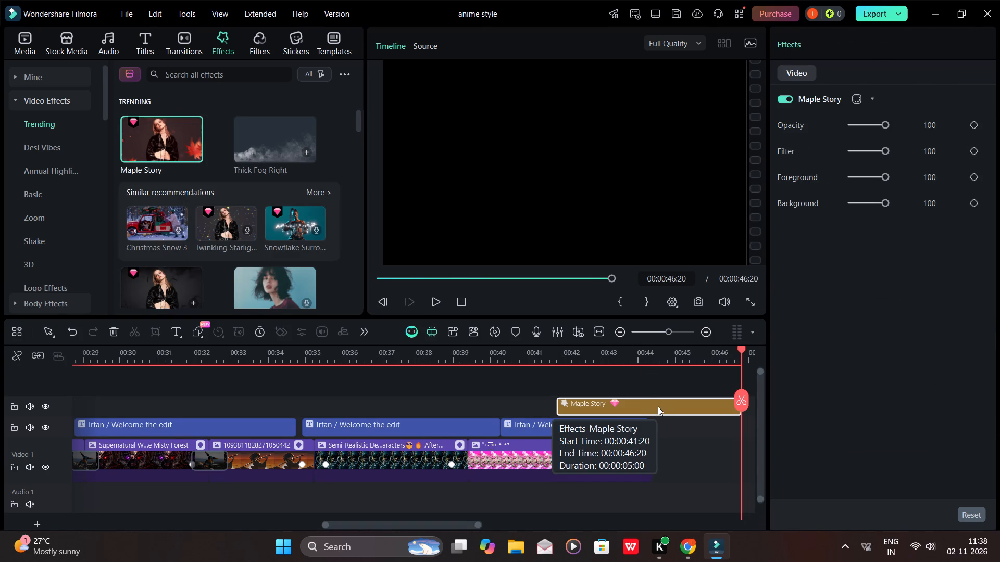
left_click_drag(658, 406, 561, 407)
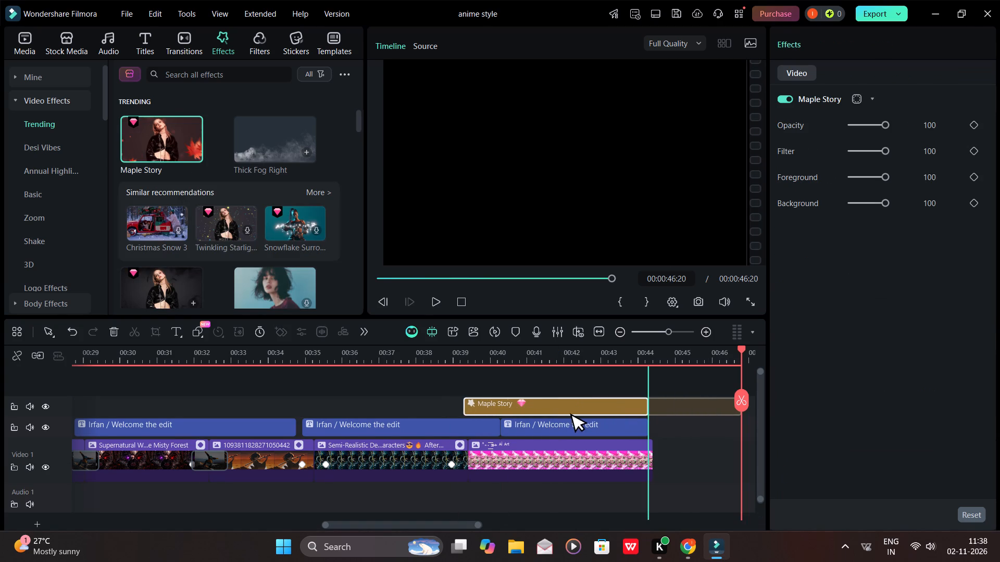
left_click_drag(561, 407, 560, 504)
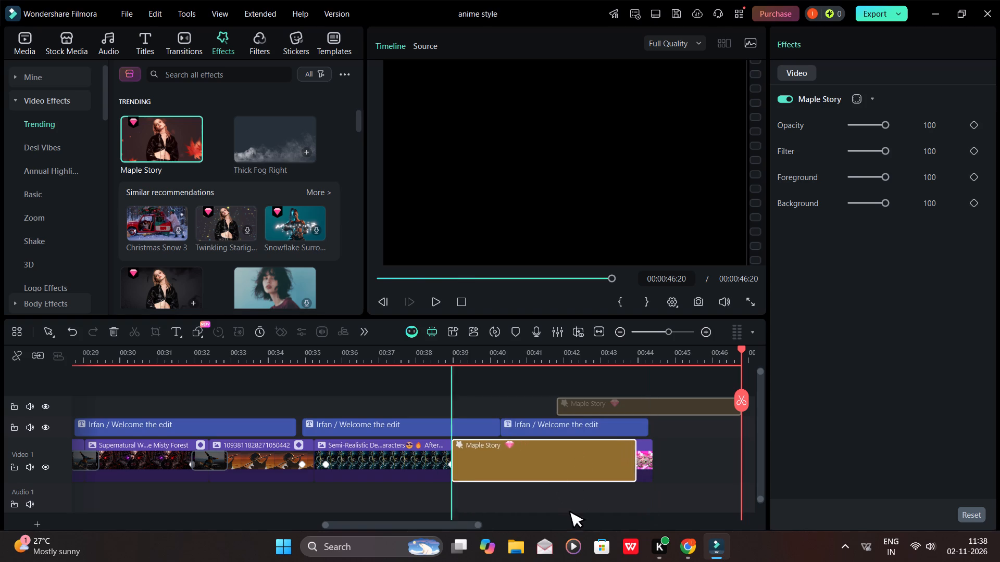
left_click_drag(560, 504, 602, 383)
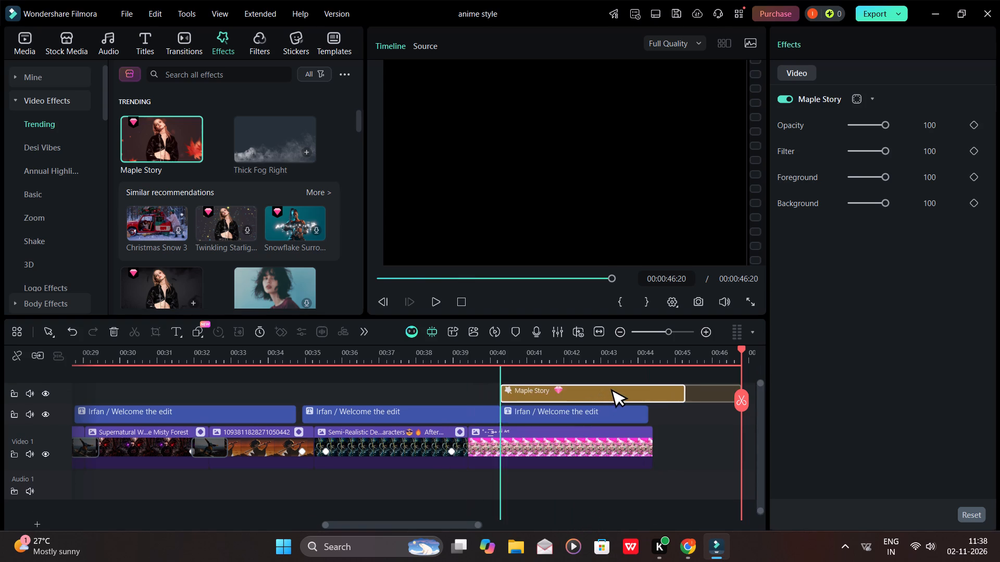
left_click_drag(602, 383, 565, 389)
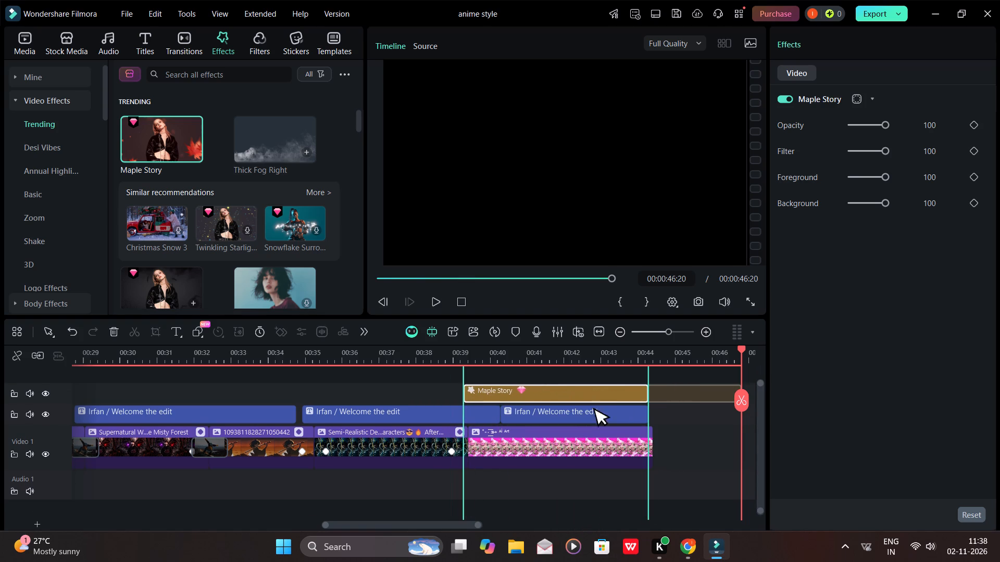
Play back the end of the Demon Slayer clip and the pink-haired girl clip to review the Maple Story effect.
left_click_drag(742, 349, 633, 353)
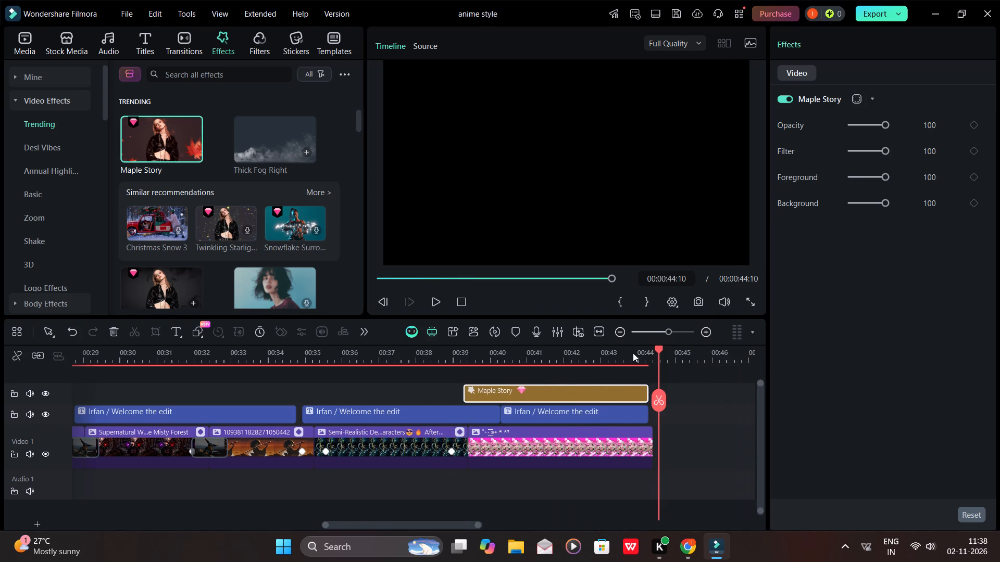
left_click_drag(633, 353, 374, 395)
key("space")
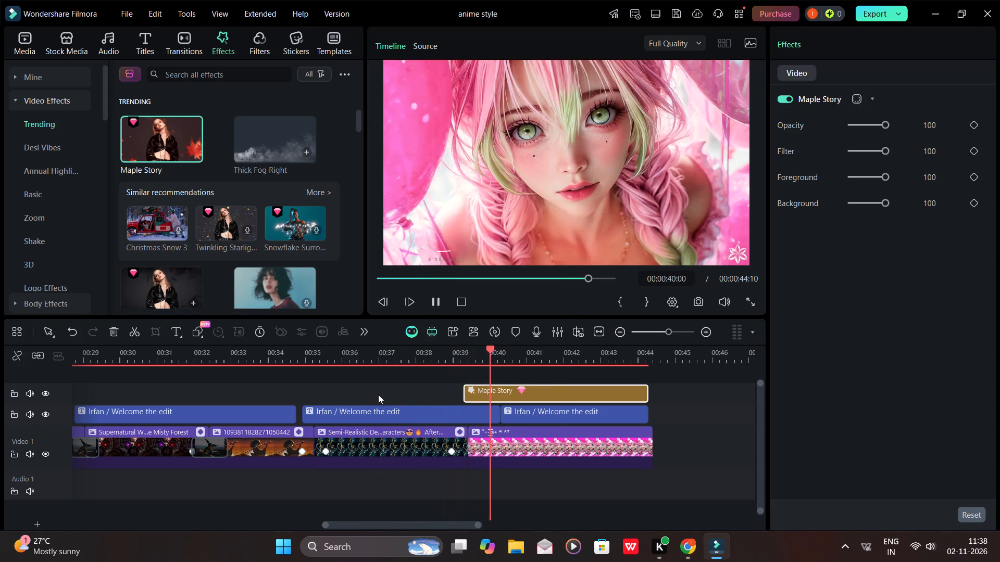
left_click(582, 388)
key("space")
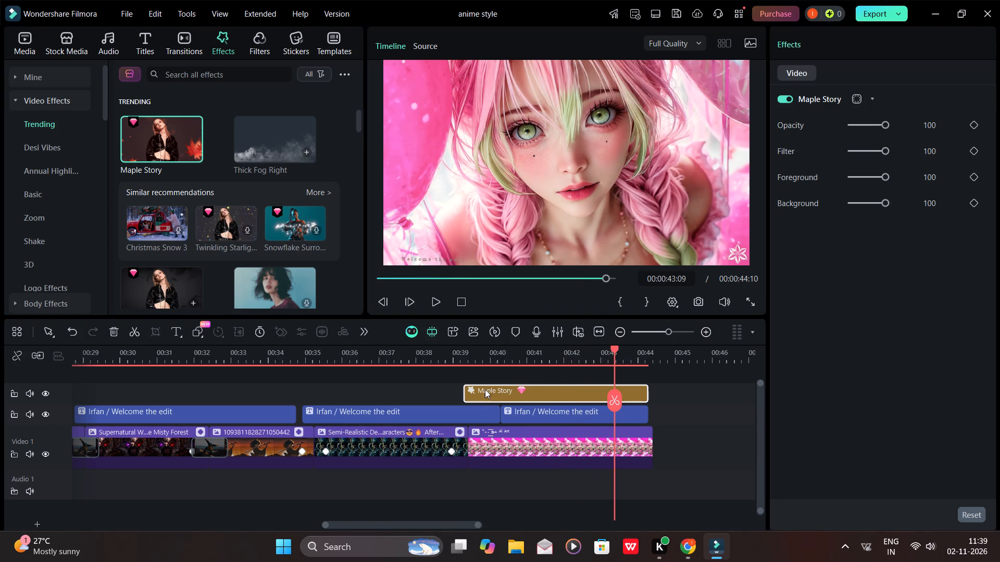
left_click(485, 389)
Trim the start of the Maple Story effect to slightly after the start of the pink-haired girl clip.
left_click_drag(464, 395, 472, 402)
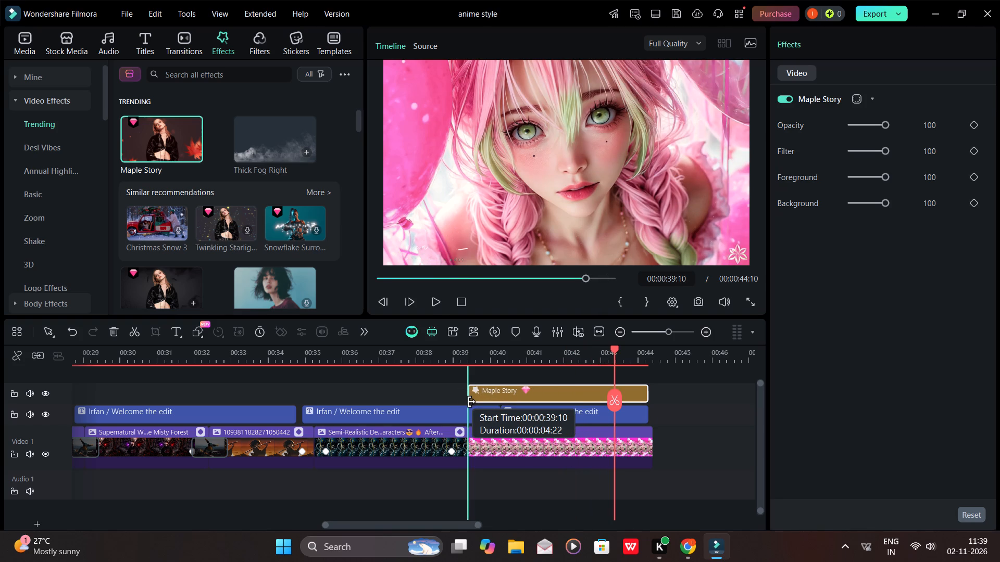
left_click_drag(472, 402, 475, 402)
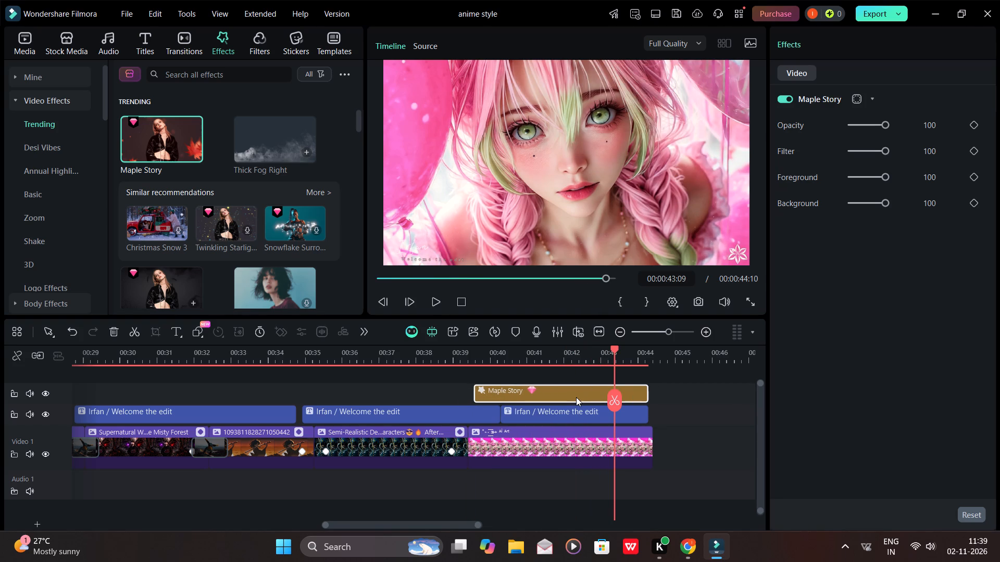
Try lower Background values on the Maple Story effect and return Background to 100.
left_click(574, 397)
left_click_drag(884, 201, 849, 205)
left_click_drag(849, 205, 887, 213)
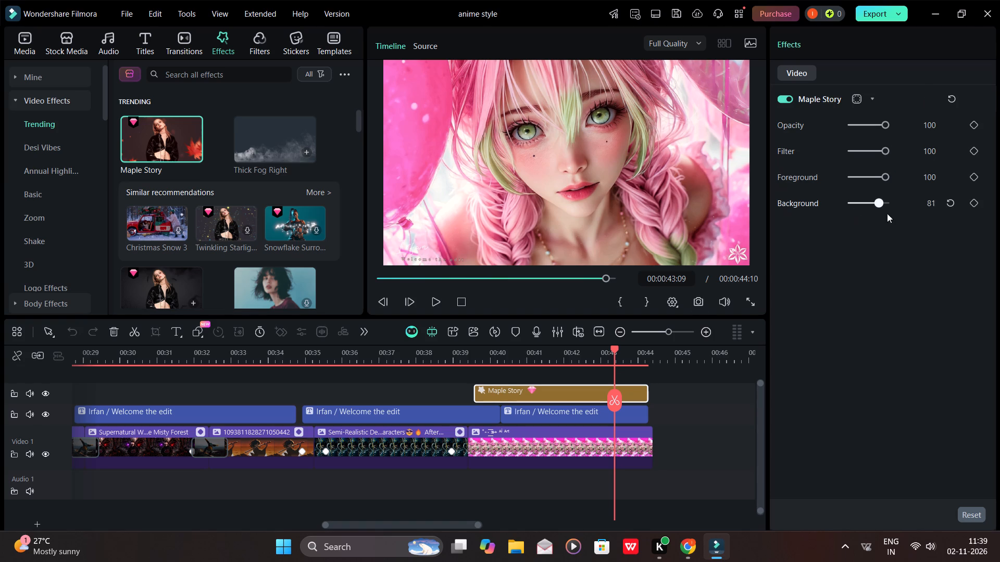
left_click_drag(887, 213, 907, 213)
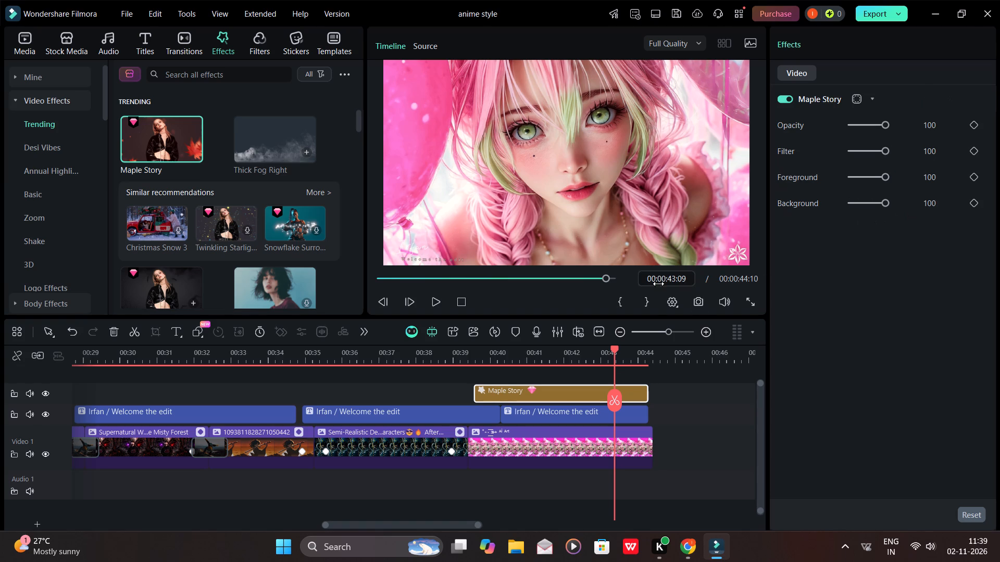
Scrub through the Maple Story section over the pink-haired girl clip and look at the effect's mask options.
left_click_drag(615, 350, 526, 353)
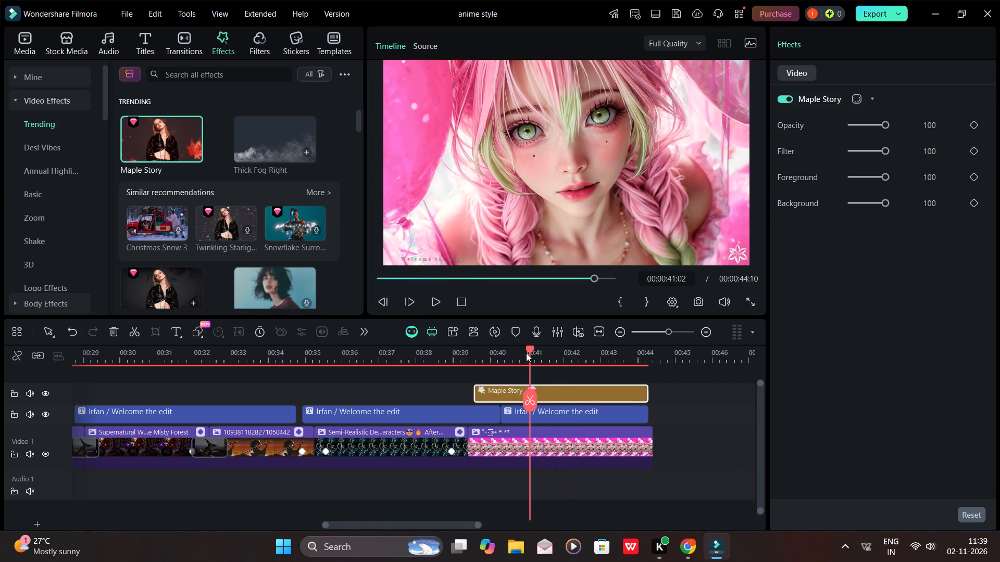
left_click_drag(526, 353, 557, 357)
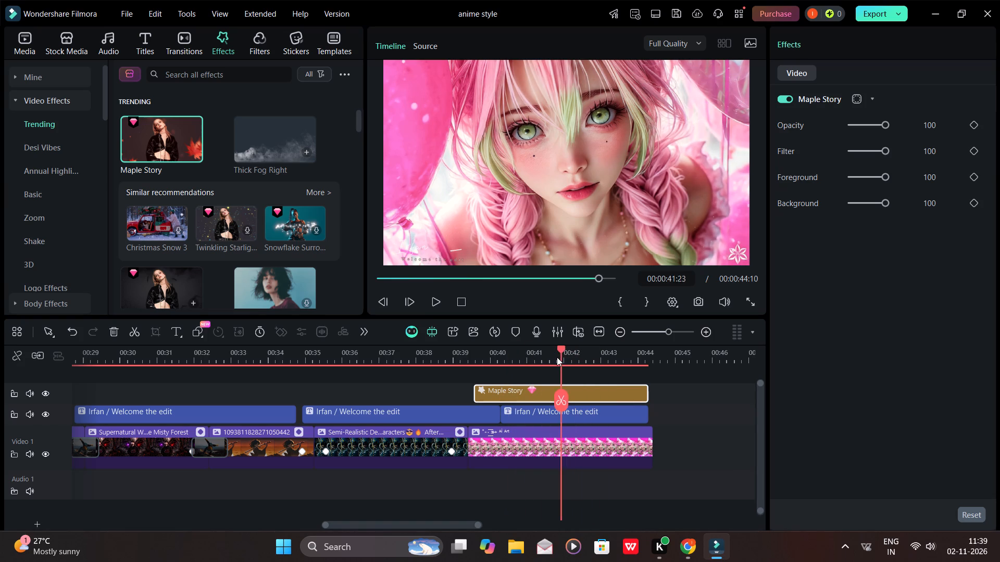
left_click_drag(557, 357, 592, 360)
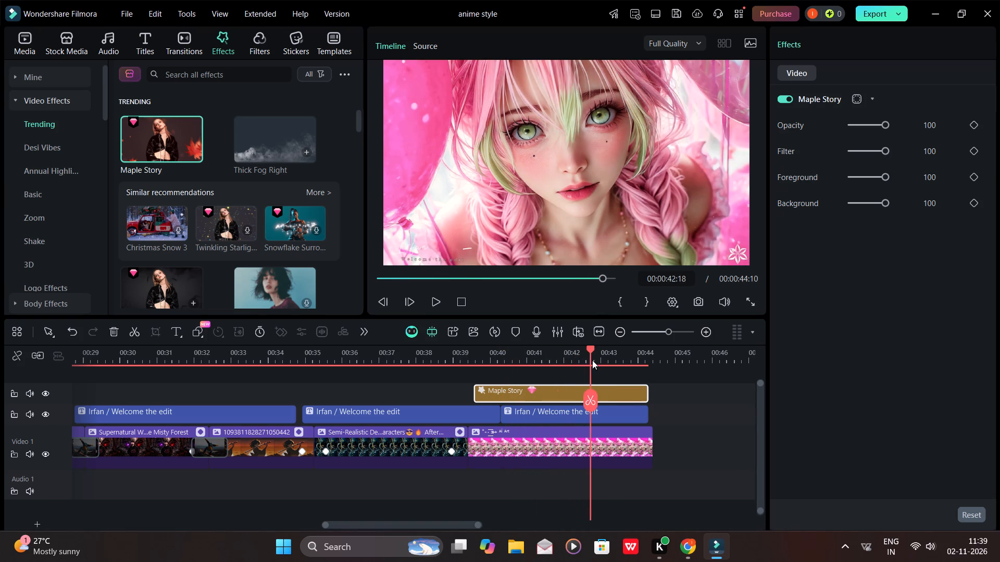
left_click_drag(592, 360, 591, 364)
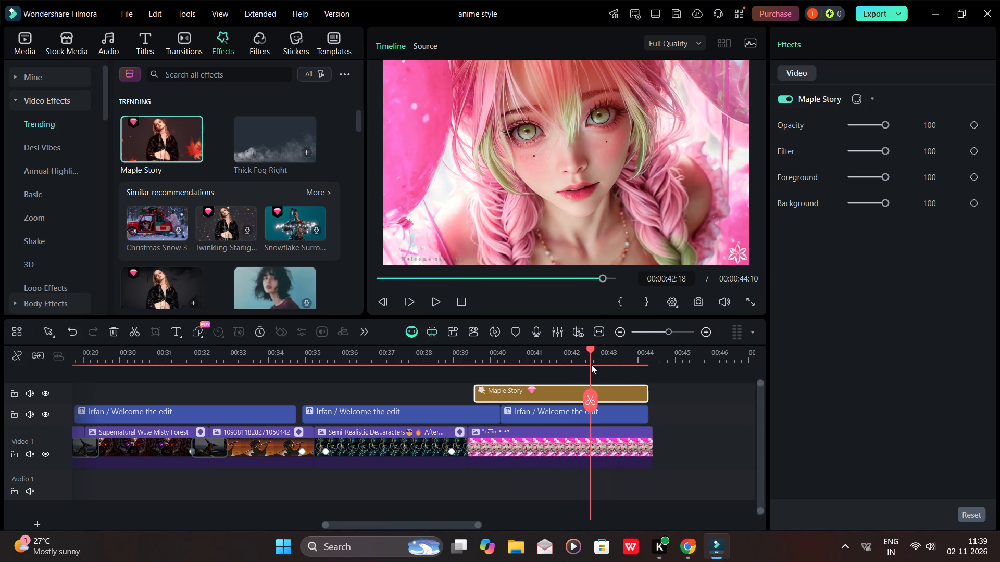
left_click_drag(591, 364, 576, 365)
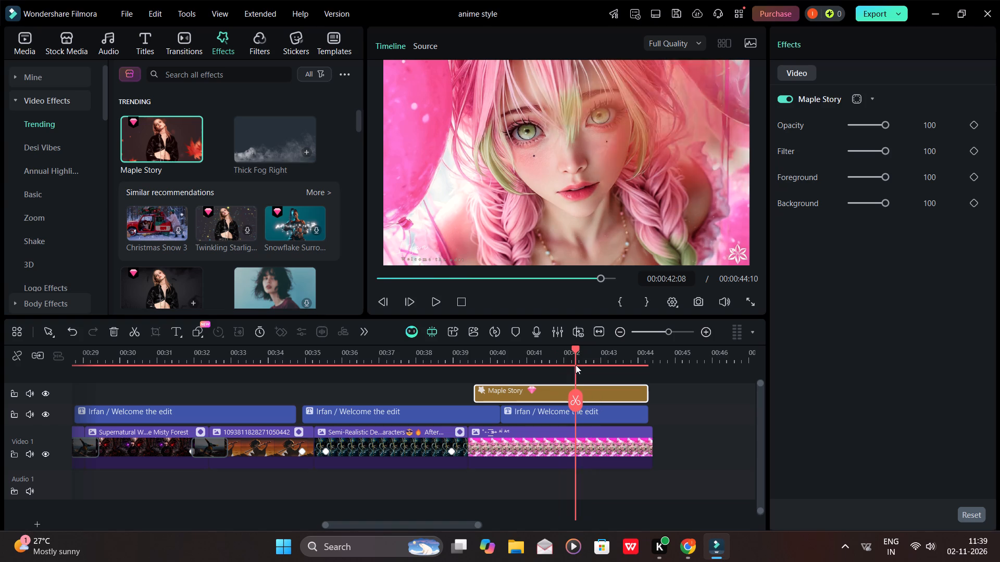
left_click_drag(576, 365, 576, 365)
left_click(871, 98)
left_click(871, 98)
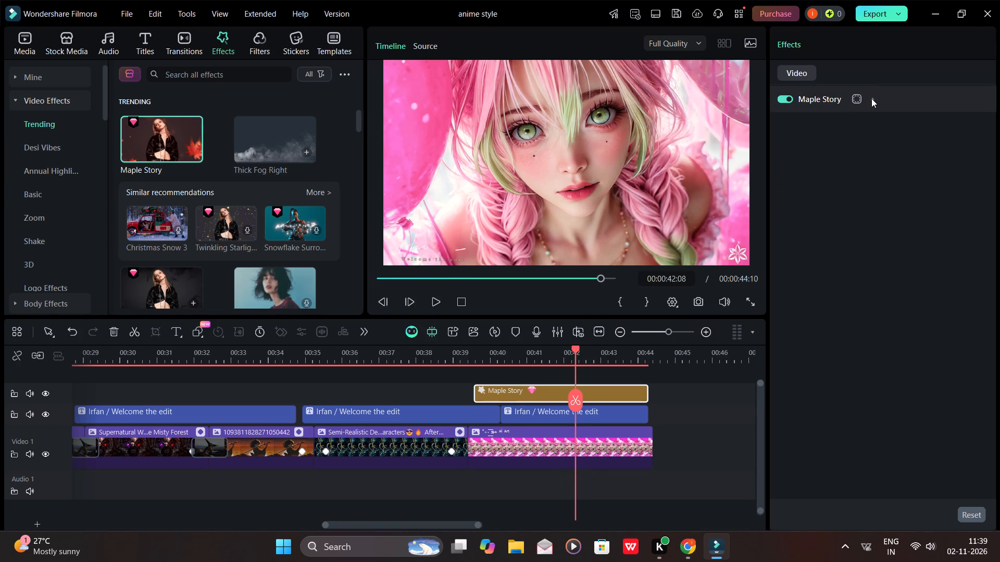
left_click(857, 100)
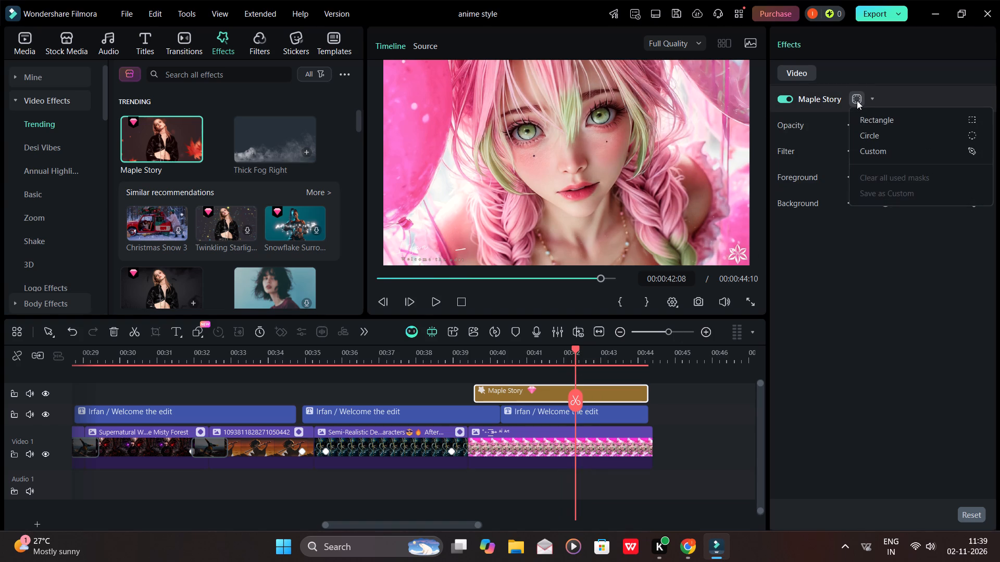
left_click(857, 100)
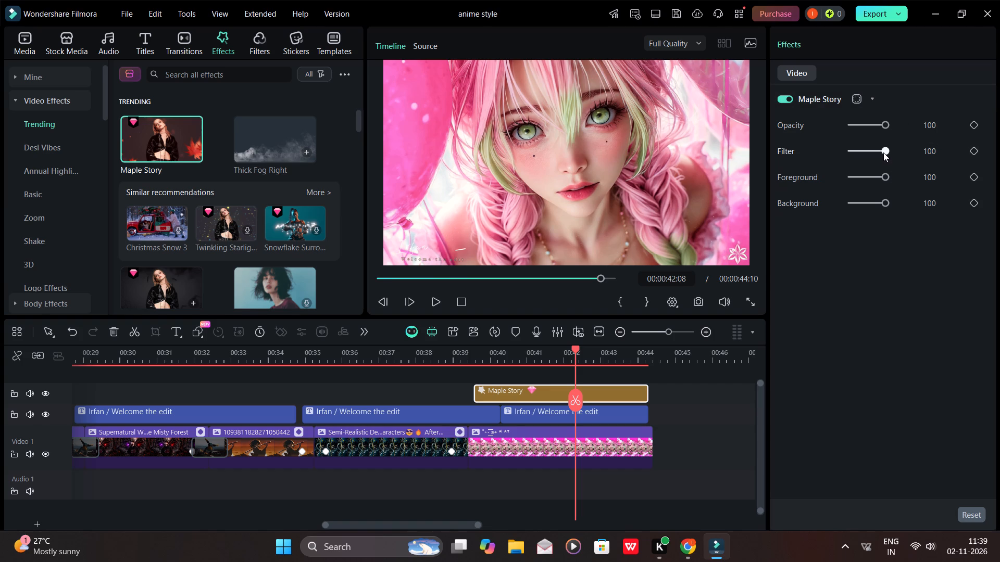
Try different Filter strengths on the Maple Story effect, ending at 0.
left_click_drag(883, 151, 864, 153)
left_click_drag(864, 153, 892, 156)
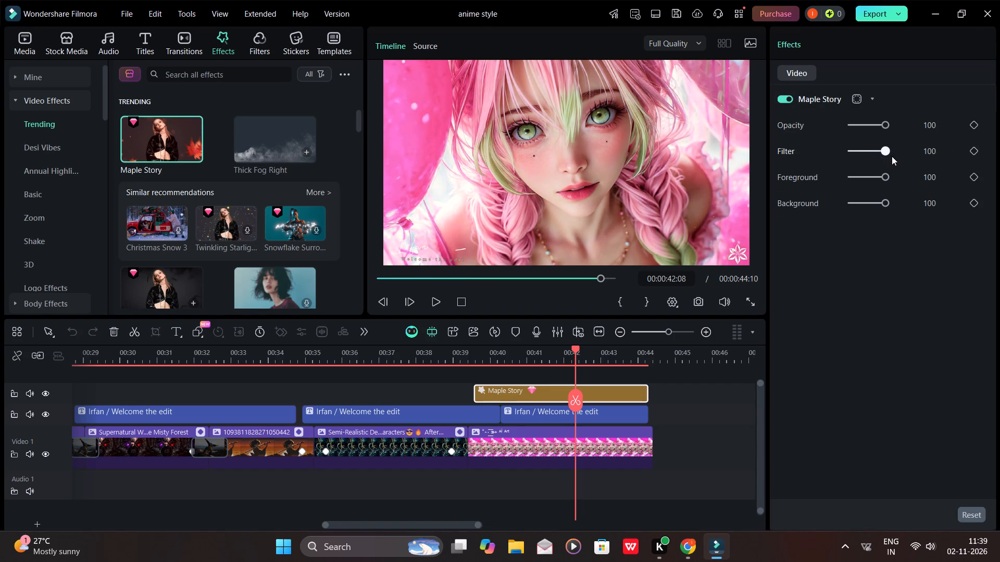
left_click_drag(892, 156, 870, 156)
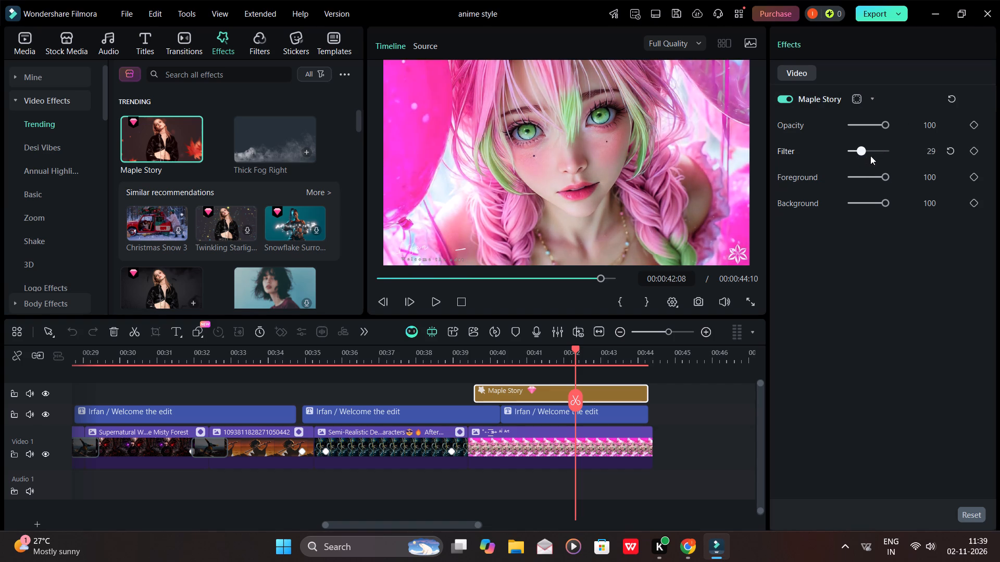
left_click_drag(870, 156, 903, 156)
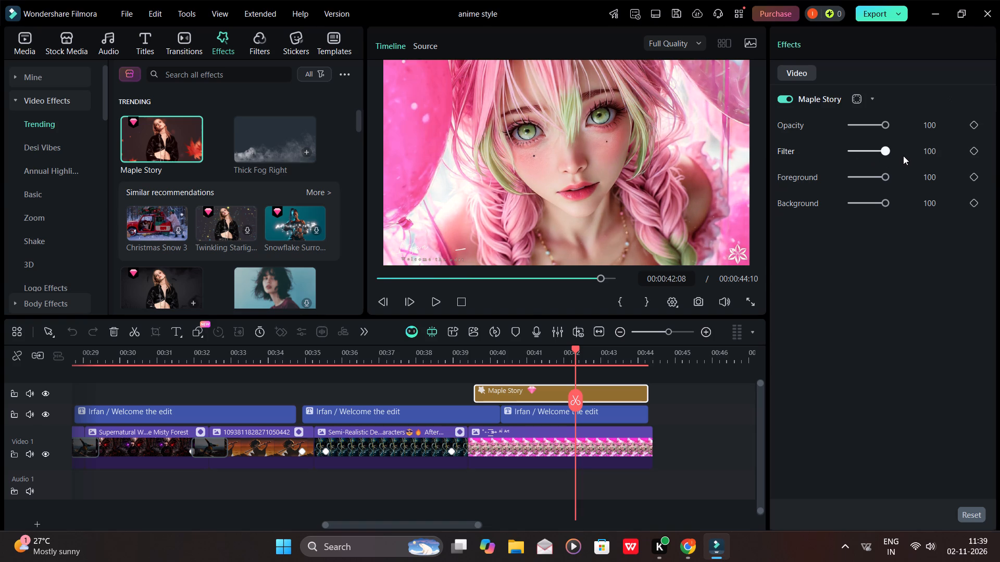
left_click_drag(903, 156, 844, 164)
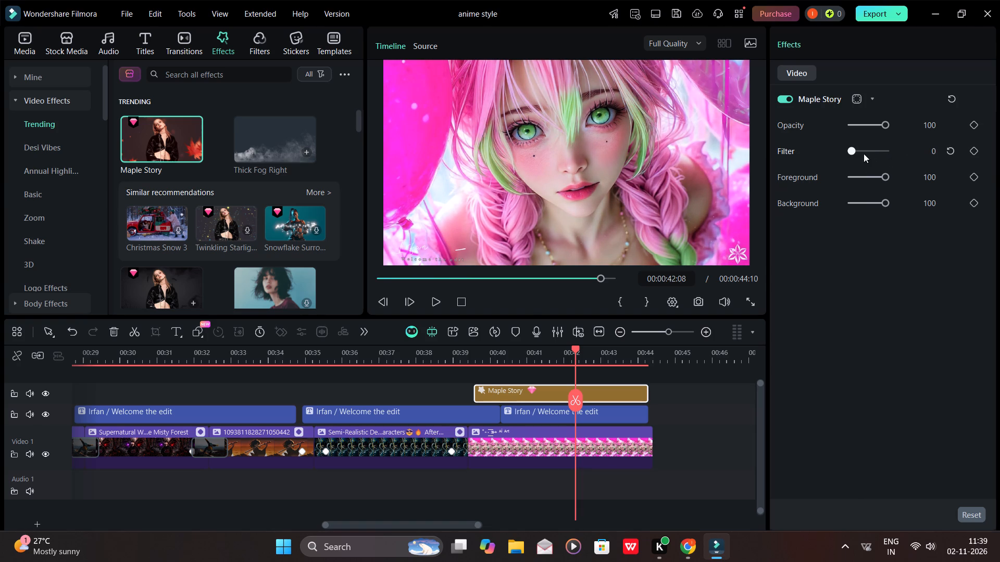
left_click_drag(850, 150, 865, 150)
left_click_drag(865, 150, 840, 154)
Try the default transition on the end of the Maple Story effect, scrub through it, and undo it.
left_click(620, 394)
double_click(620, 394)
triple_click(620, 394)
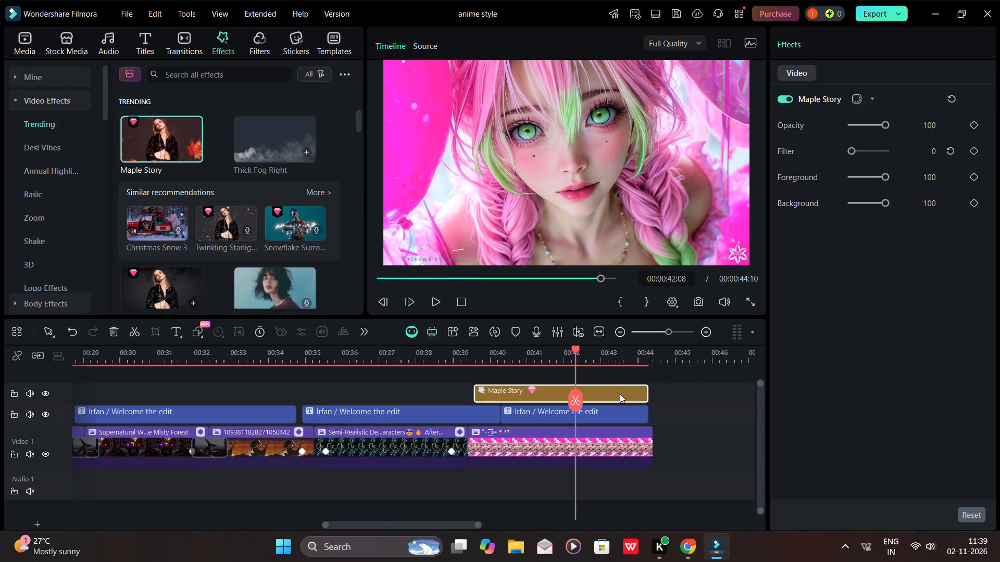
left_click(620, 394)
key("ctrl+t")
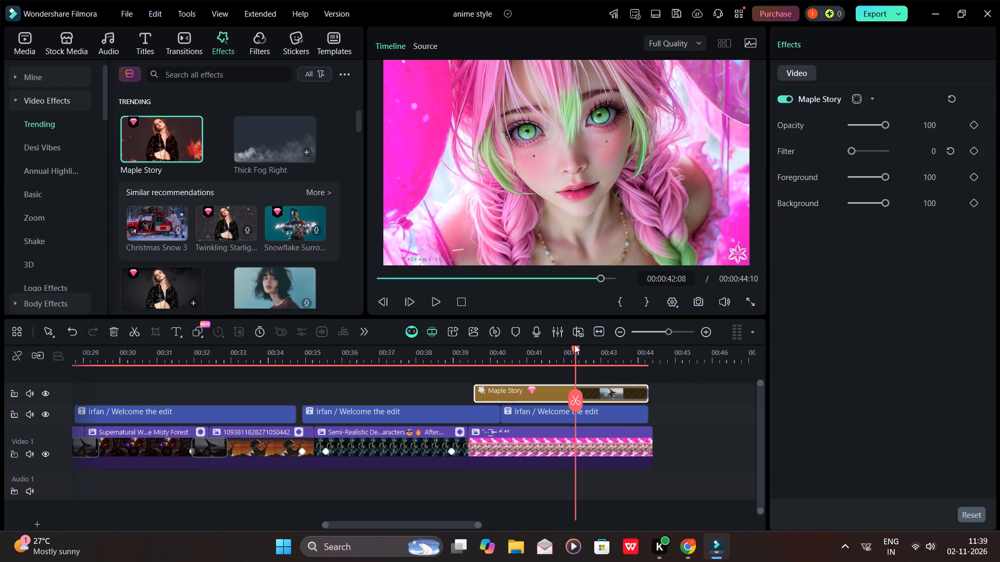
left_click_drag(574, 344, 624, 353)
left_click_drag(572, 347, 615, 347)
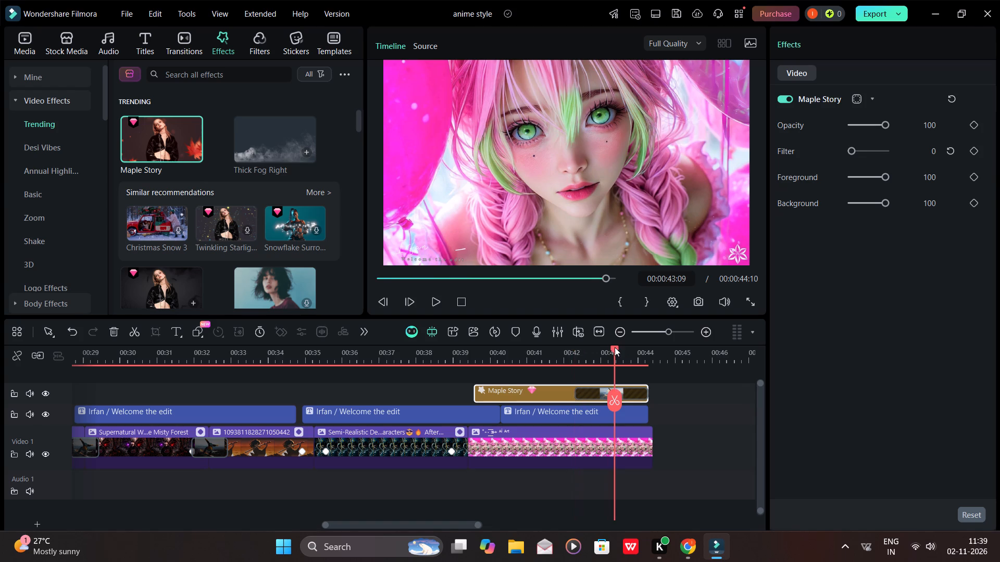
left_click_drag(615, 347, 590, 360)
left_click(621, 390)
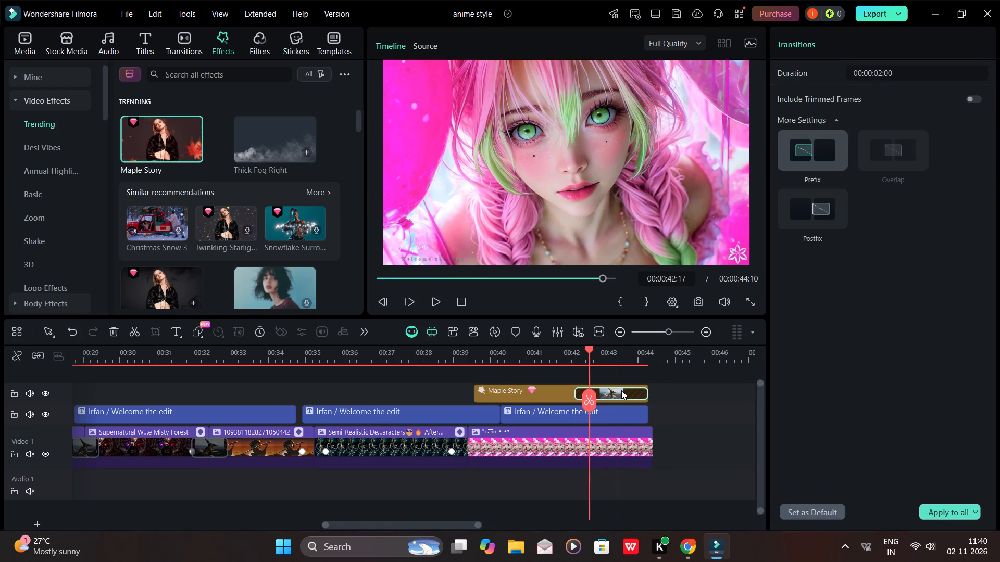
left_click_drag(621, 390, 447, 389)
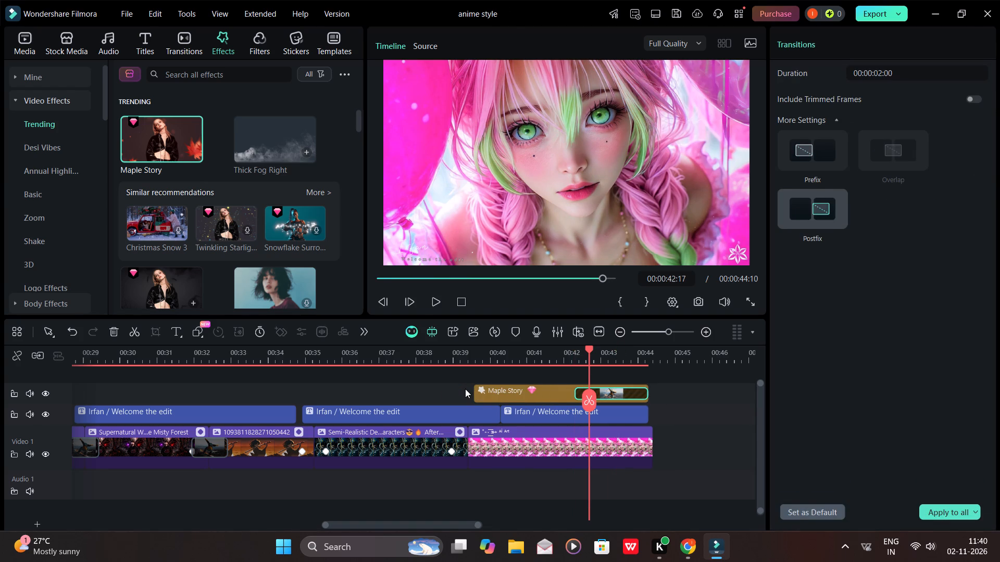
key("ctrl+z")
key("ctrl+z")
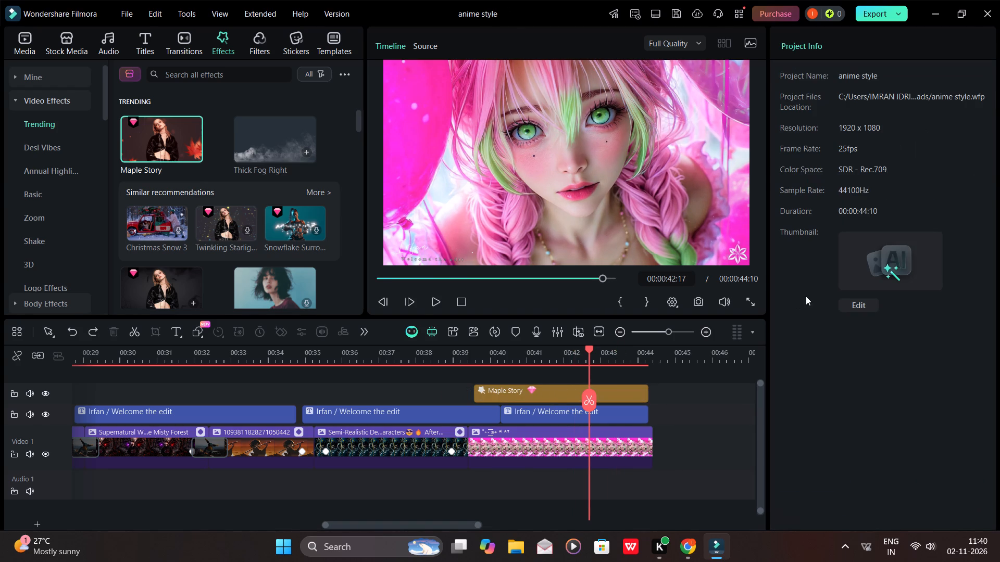
Set the Maple Story effect's Filter strength to 44.
left_click(615, 389)
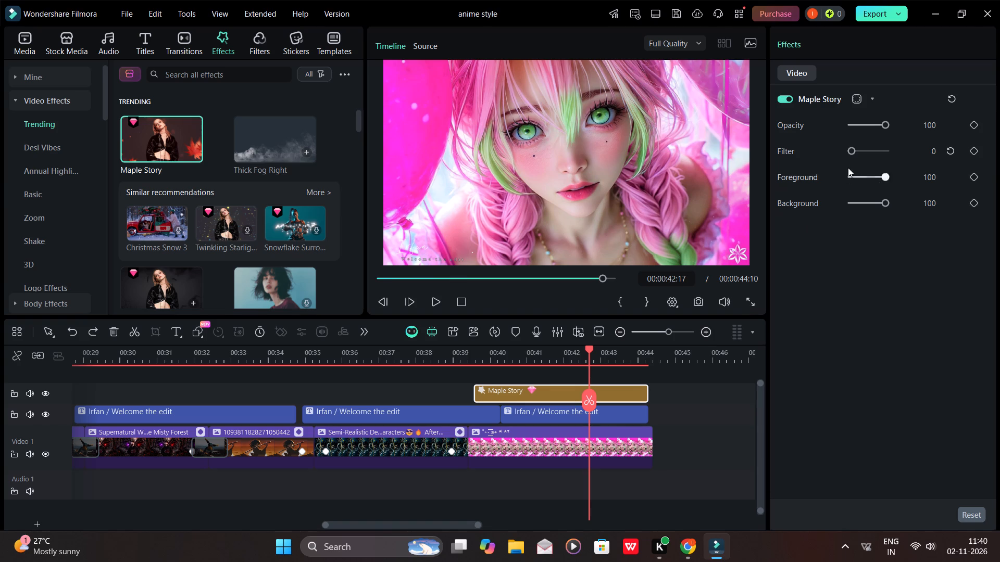
left_click_drag(849, 150, 917, 146)
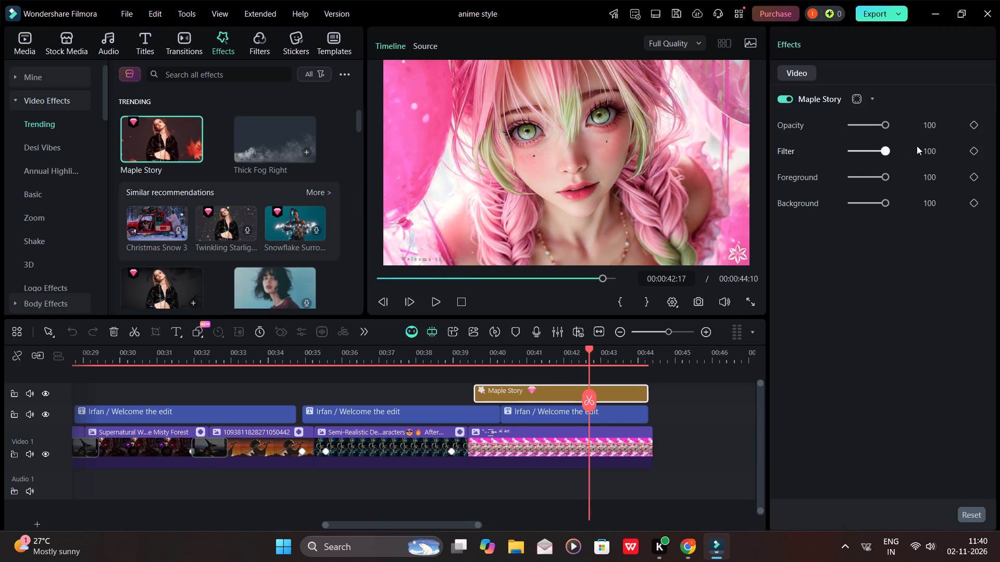
left_click_drag(917, 146, 899, 157)
left_click_drag(899, 157, 867, 163)
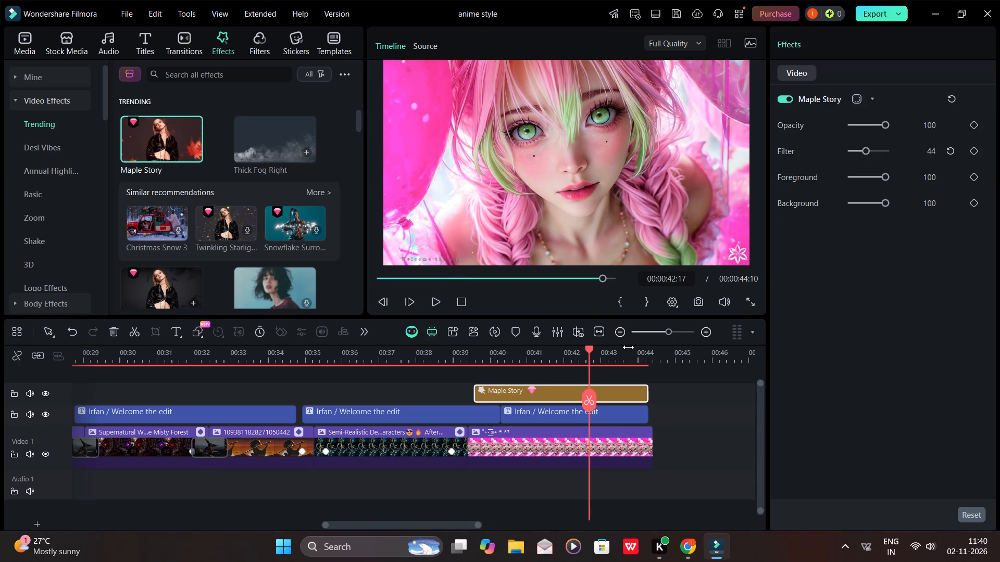
Extend the start of the Maple Story effect back to align with the start of the pink-haired girl clip.
left_click_drag(590, 348, 496, 362)
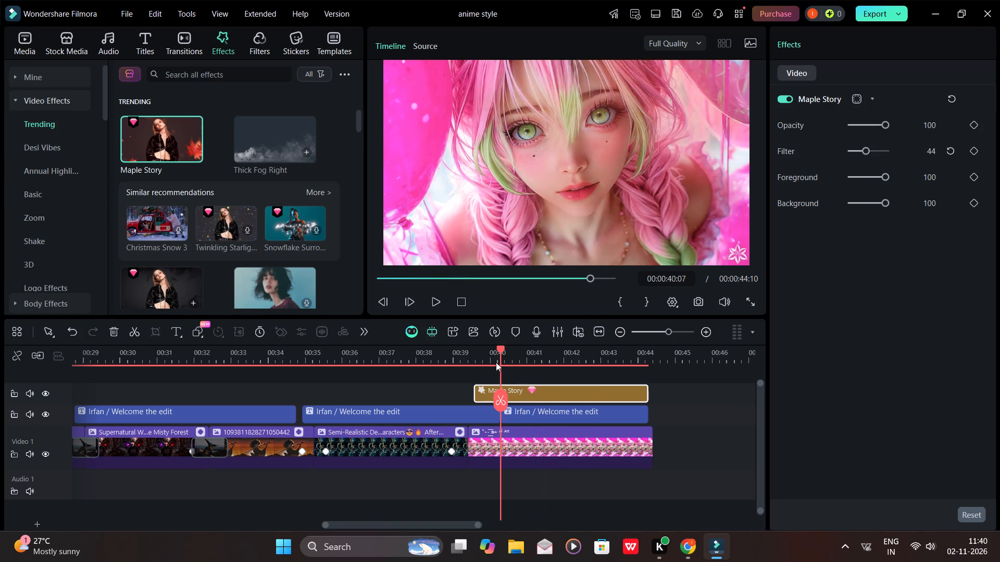
left_click_drag(496, 362, 485, 367)
left_click(512, 389)
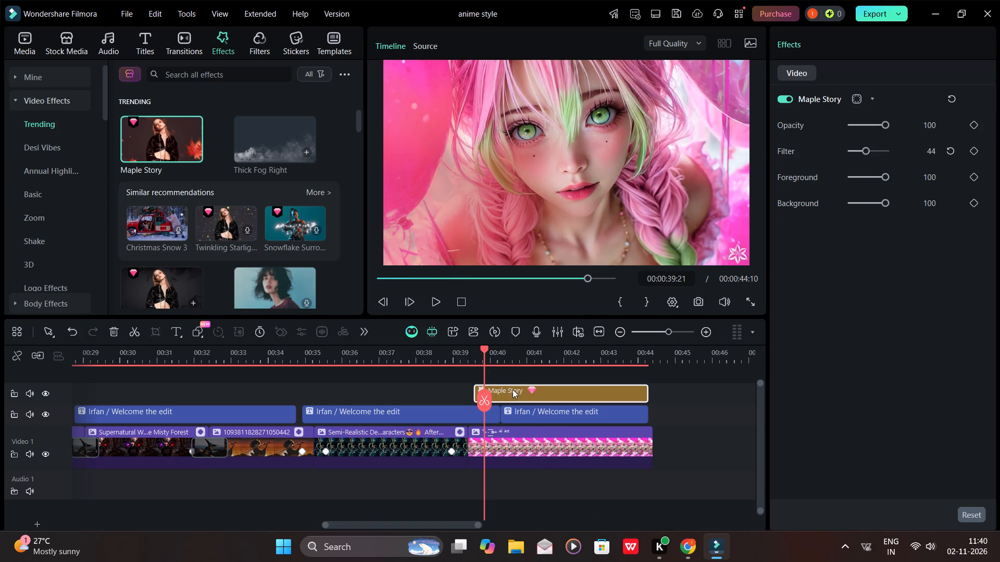
left_click_drag(475, 394, 467, 397)
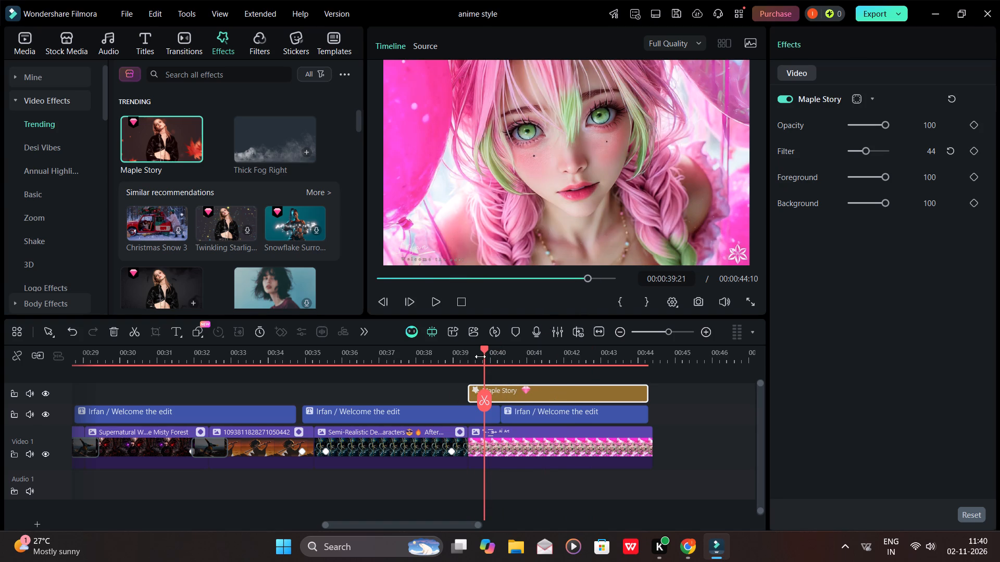
Play back the end of the timeline to review the Maple Story effect over the pink-haired girl clip.
left_click_drag(485, 348, 358, 366)
key("space")
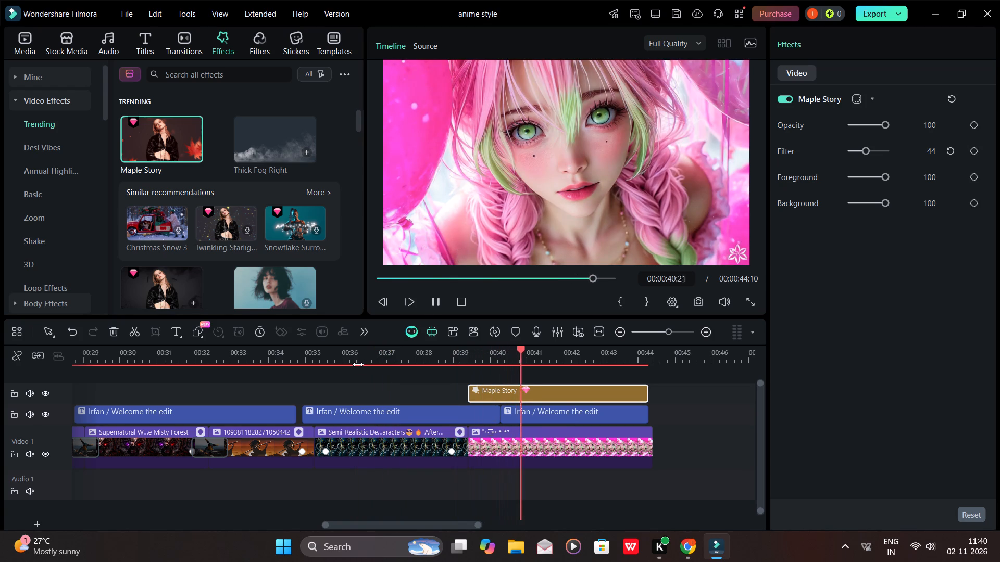
left_click(512, 391)
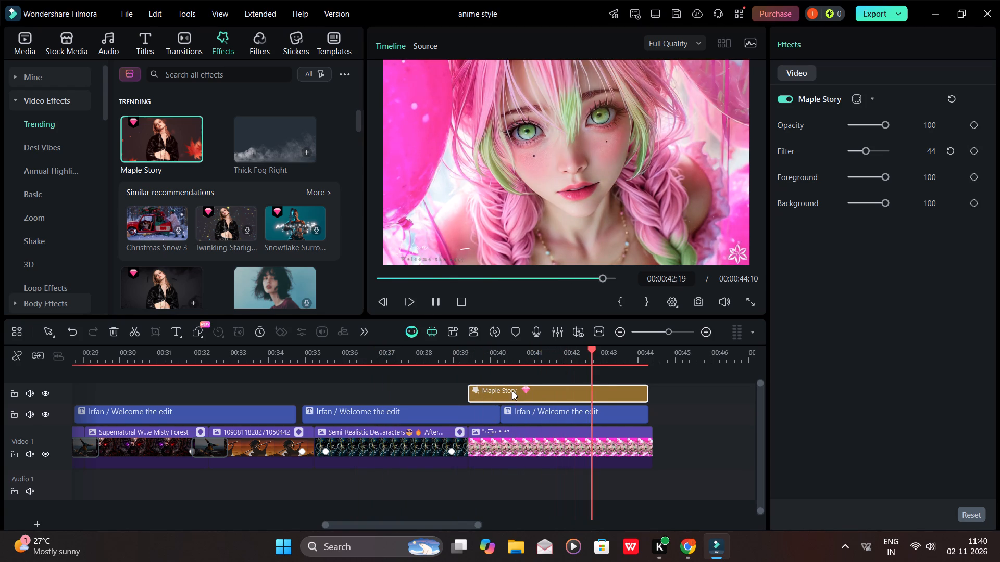
key("space")
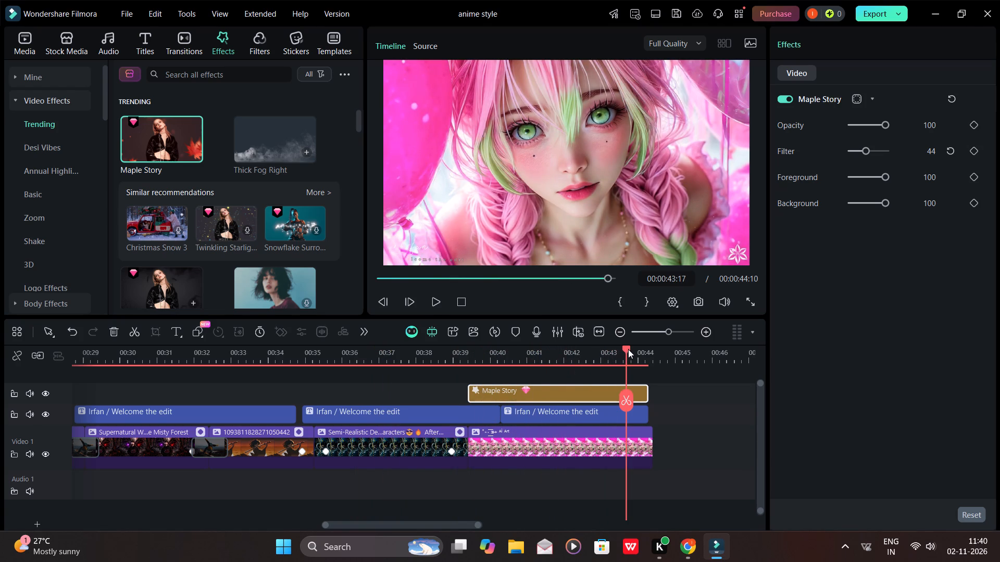
left_click_drag(628, 349, 547, 366)
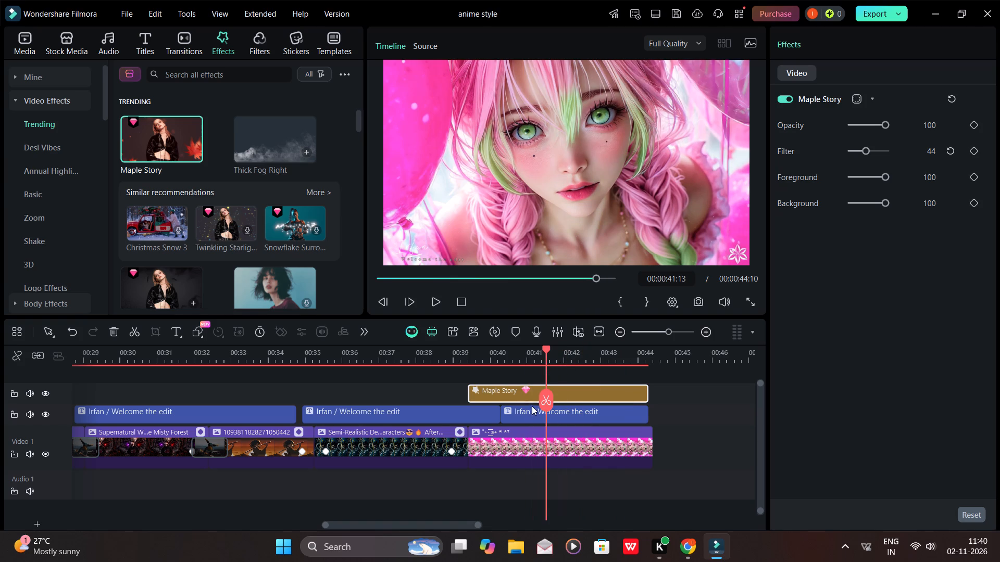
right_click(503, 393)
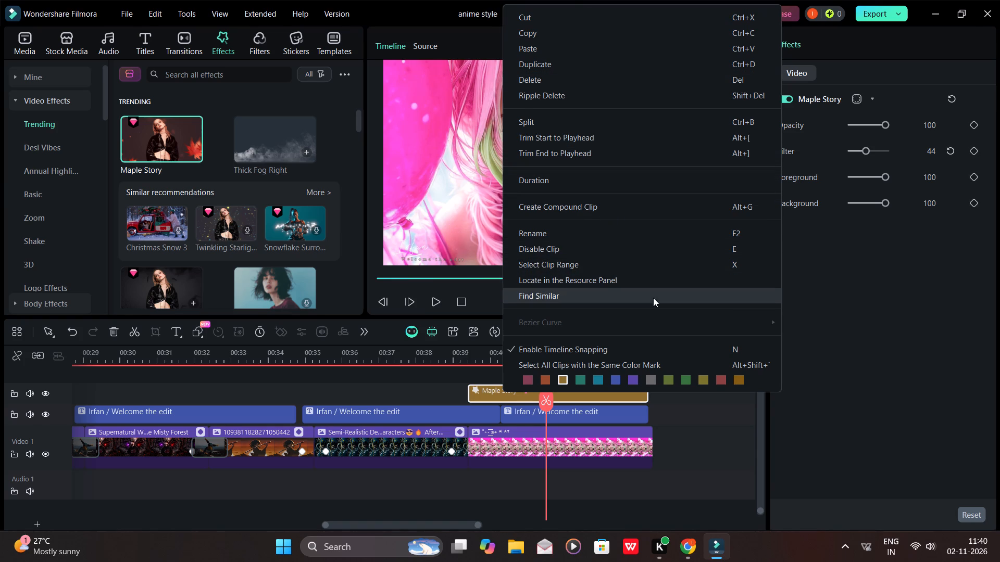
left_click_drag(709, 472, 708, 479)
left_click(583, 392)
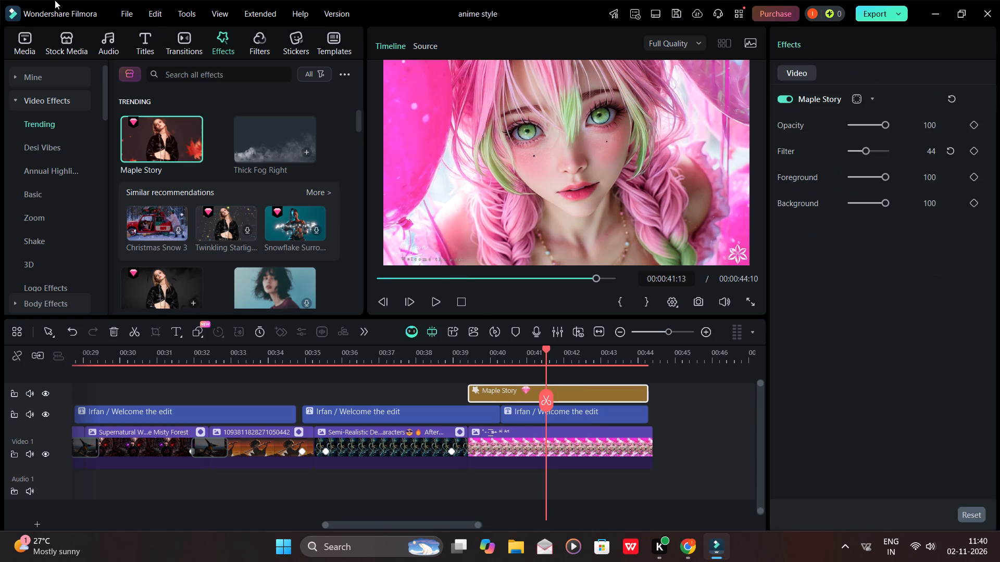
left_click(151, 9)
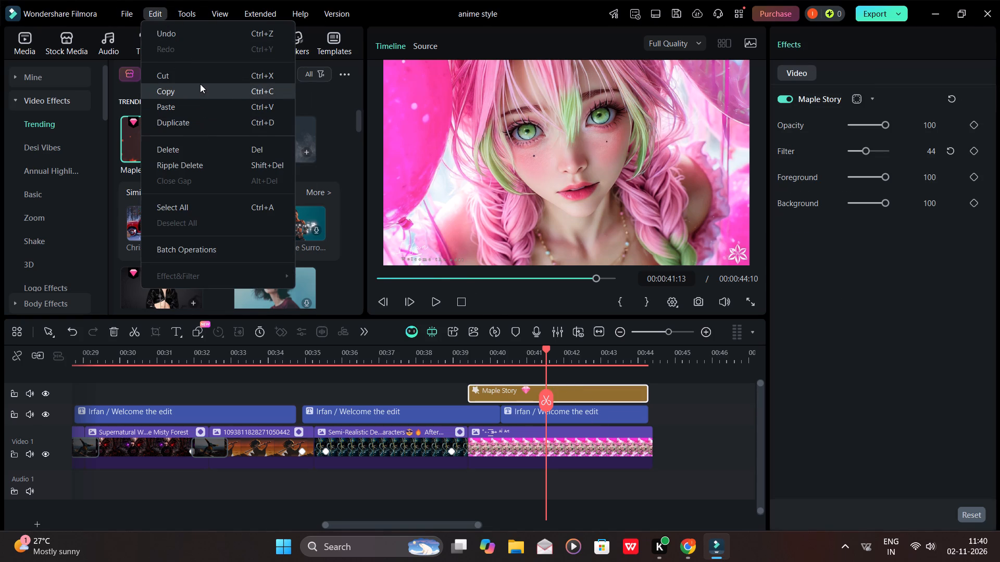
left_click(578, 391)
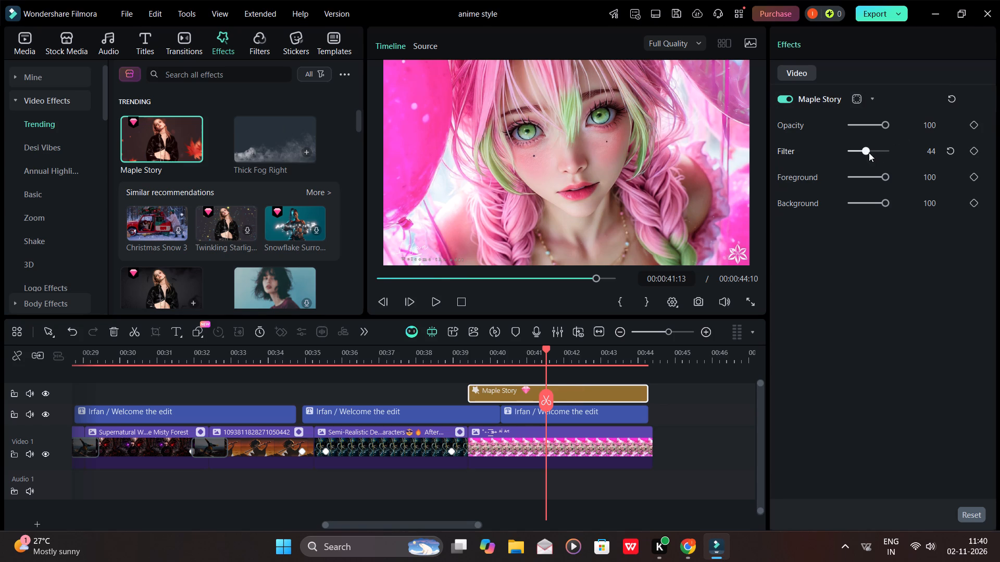
Set the Maple Story effect's Filter strength to 100.
left_click_drag(869, 151, 909, 152)
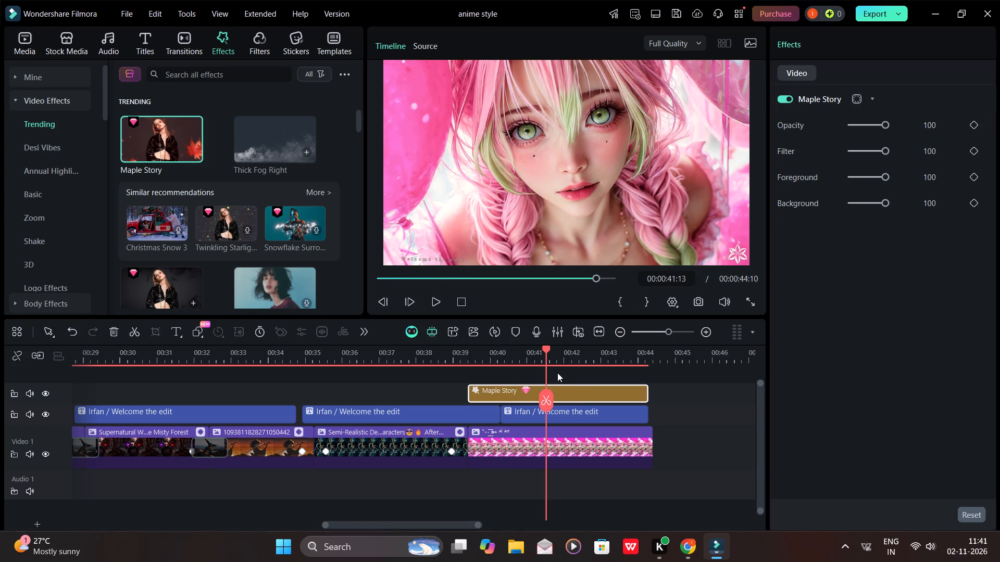
Play and scrub through the pink-haired girl clip to review the Maple Story effect at its new Filter strength.
left_click_drag(548, 348, 396, 347)
key("space")
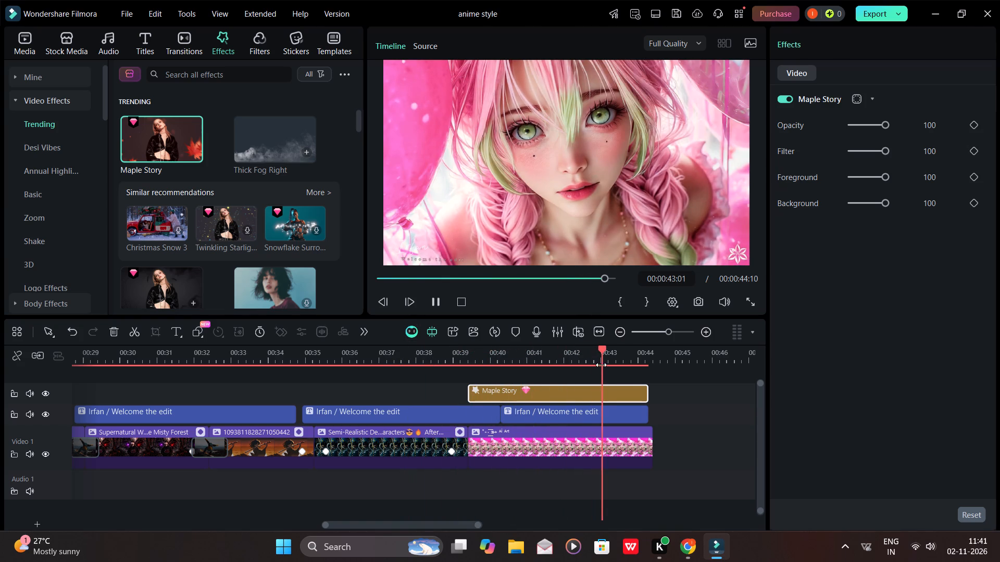
key("space")
left_click_drag(647, 348, 639, 348)
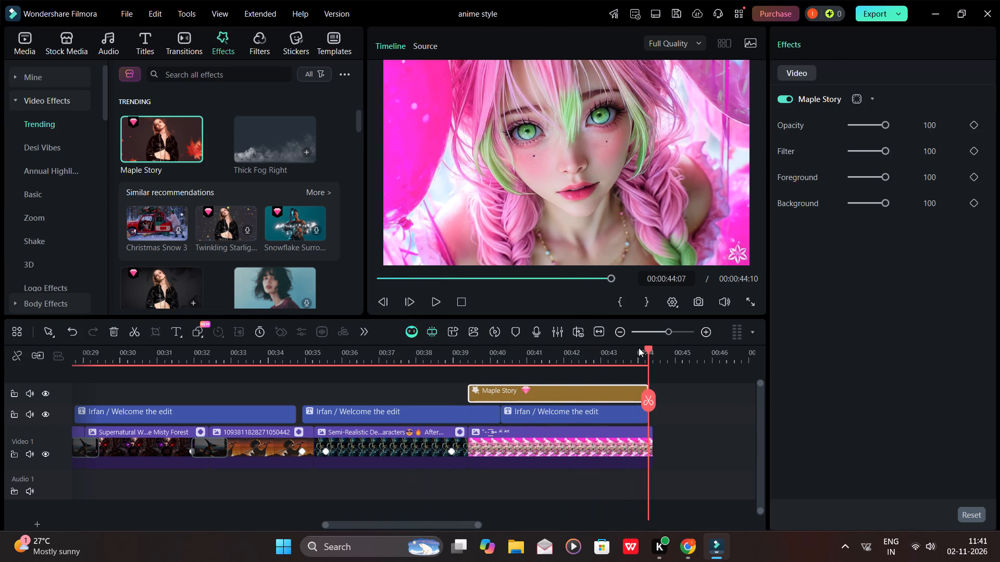
left_click_drag(639, 348, 582, 353)
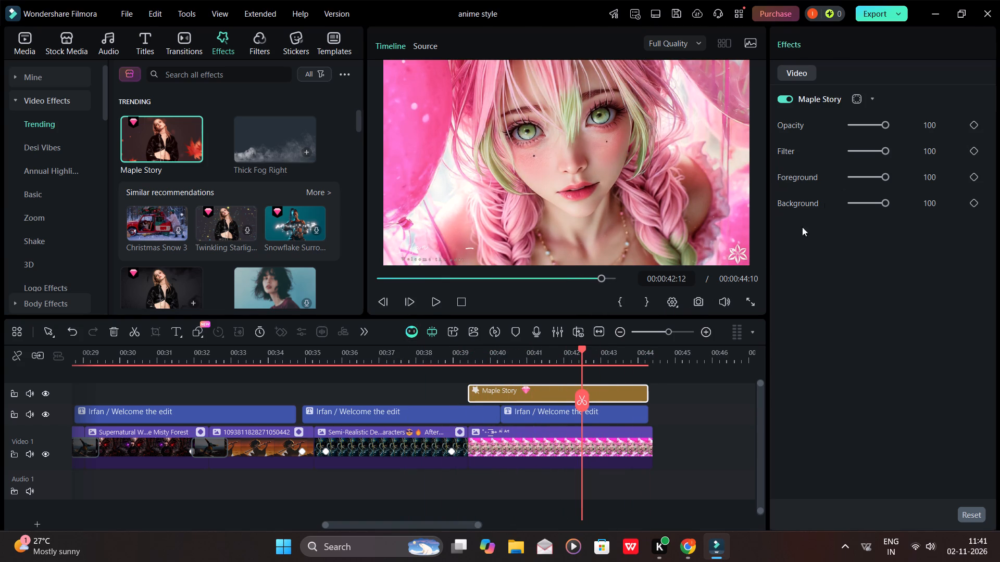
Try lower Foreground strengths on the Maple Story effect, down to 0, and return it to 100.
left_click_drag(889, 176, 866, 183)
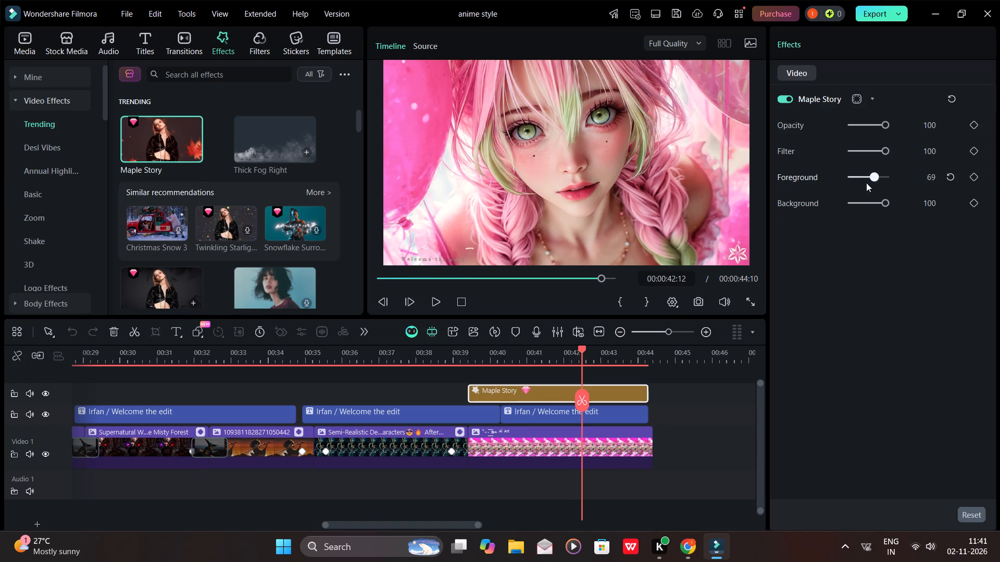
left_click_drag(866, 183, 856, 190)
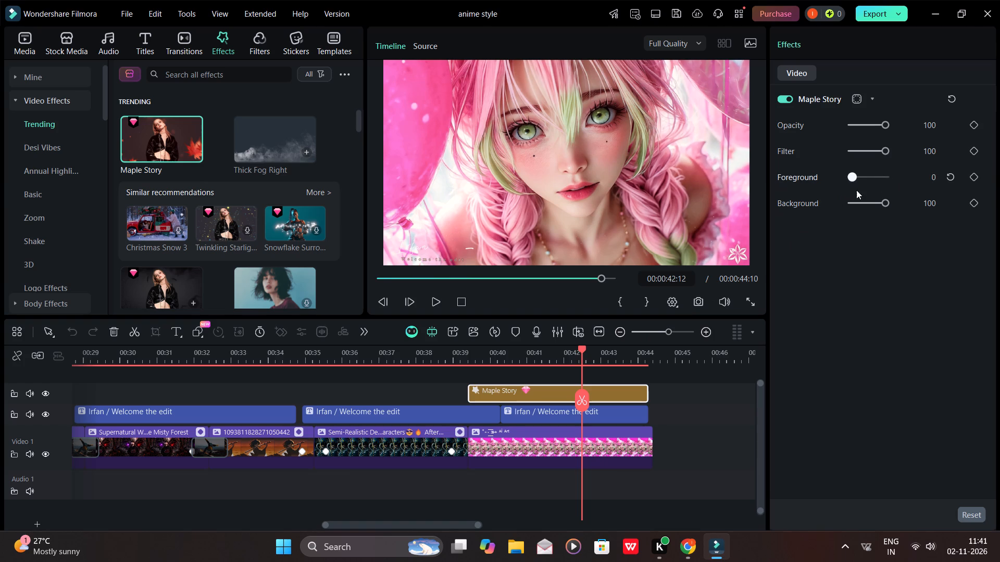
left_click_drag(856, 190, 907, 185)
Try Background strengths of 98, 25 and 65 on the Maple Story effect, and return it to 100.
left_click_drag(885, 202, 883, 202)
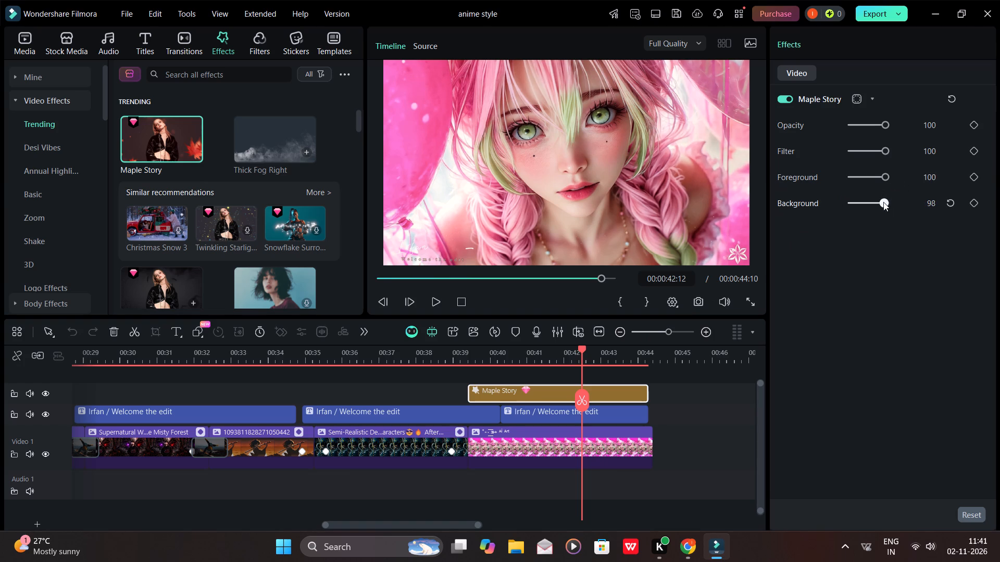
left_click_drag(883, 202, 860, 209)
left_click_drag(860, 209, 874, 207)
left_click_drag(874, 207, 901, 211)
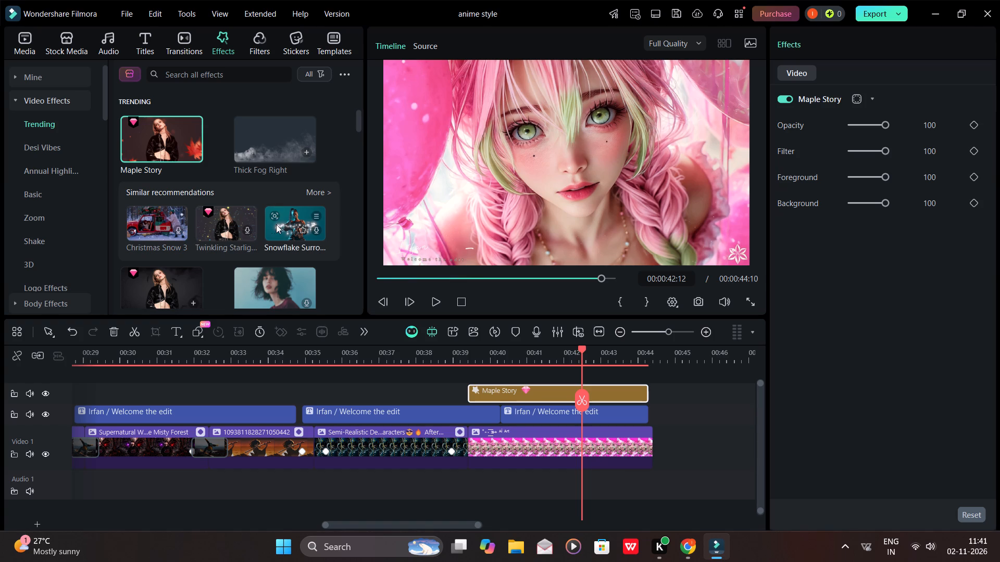
Browse the Trending video effects for another effect to use, from the Maple Story recommendations down through the overlay, slideshow and particle effects.
scroll(280, 223, "down", 3)
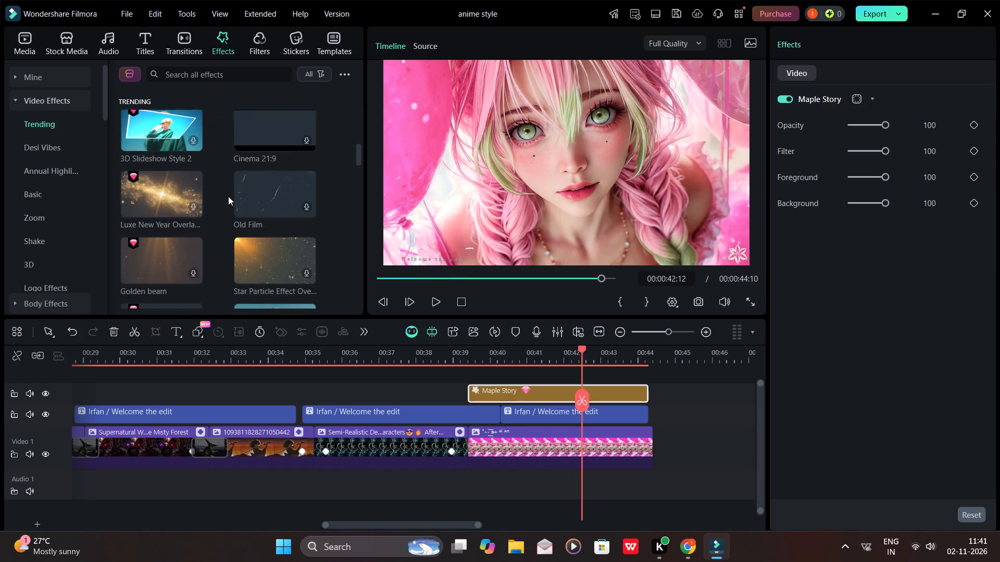
scroll(173, 152, "up", 1)
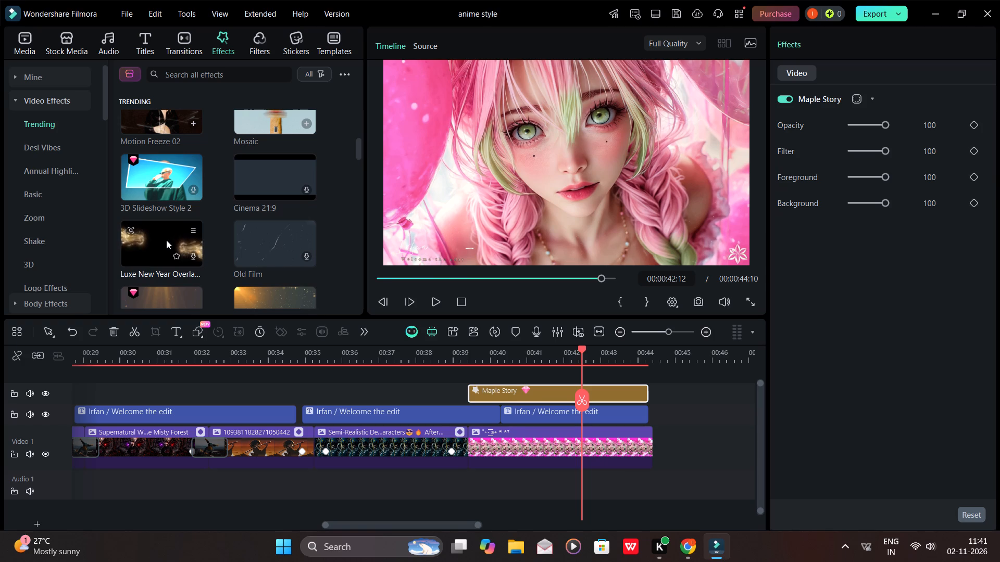
scroll(235, 245, "down", 1)
scroll(263, 168, "up", 1)
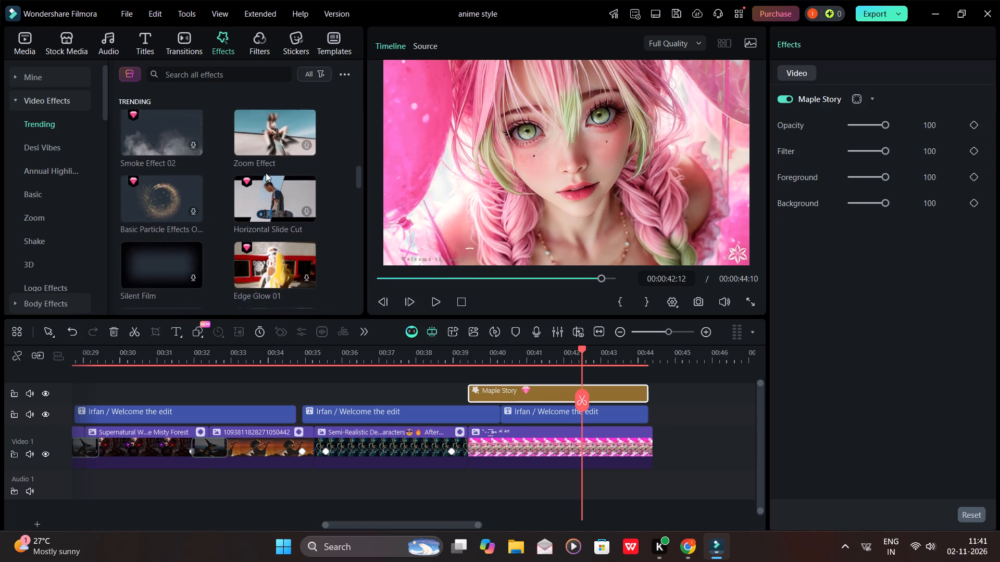
scroll(266, 173, "up", 1)
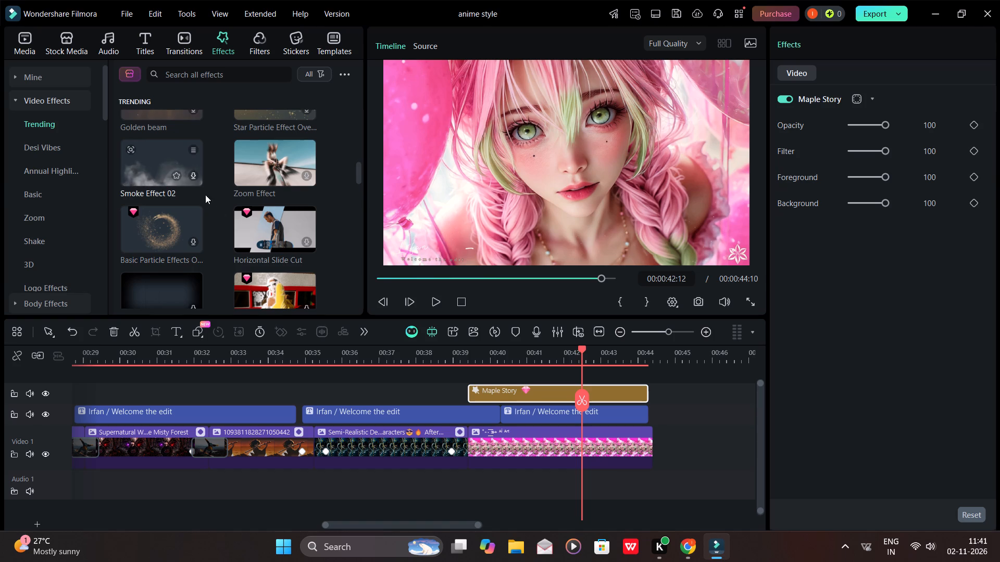
scroll(234, 234, "down", 1)
scroll(279, 181, "down", 1)
scroll(279, 173, "up", 1)
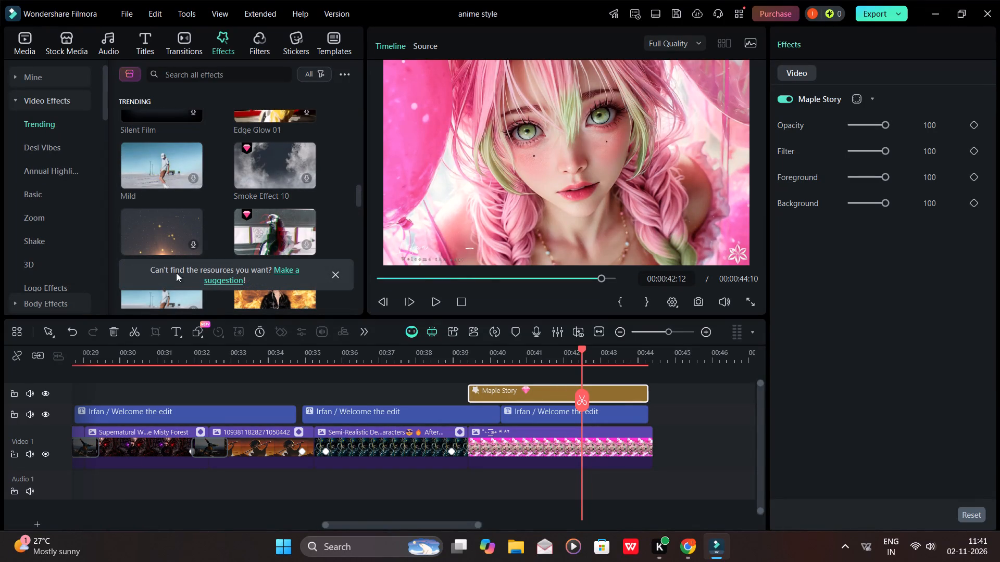
scroll(262, 213, "down", 1)
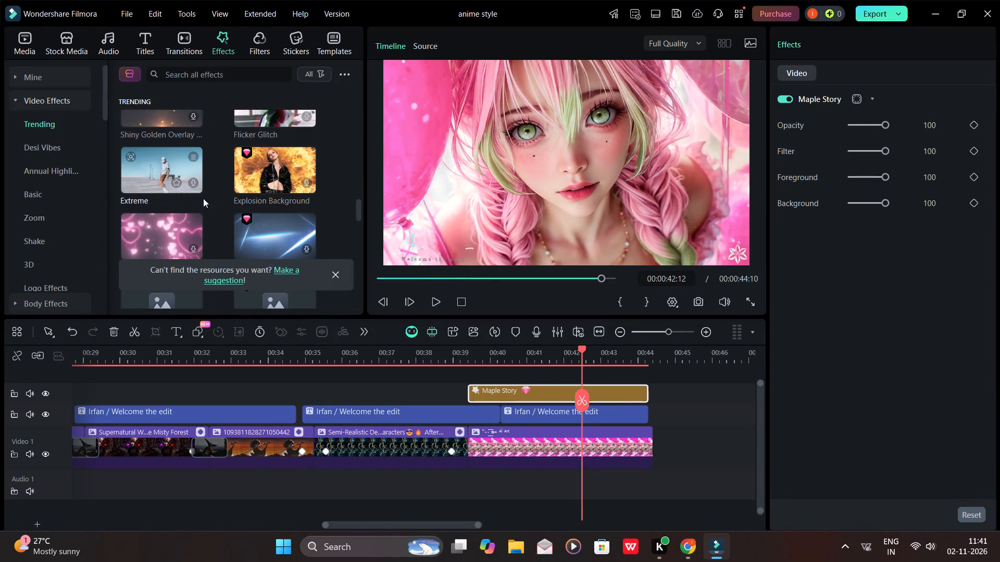
scroll(196, 193, "down", 1)
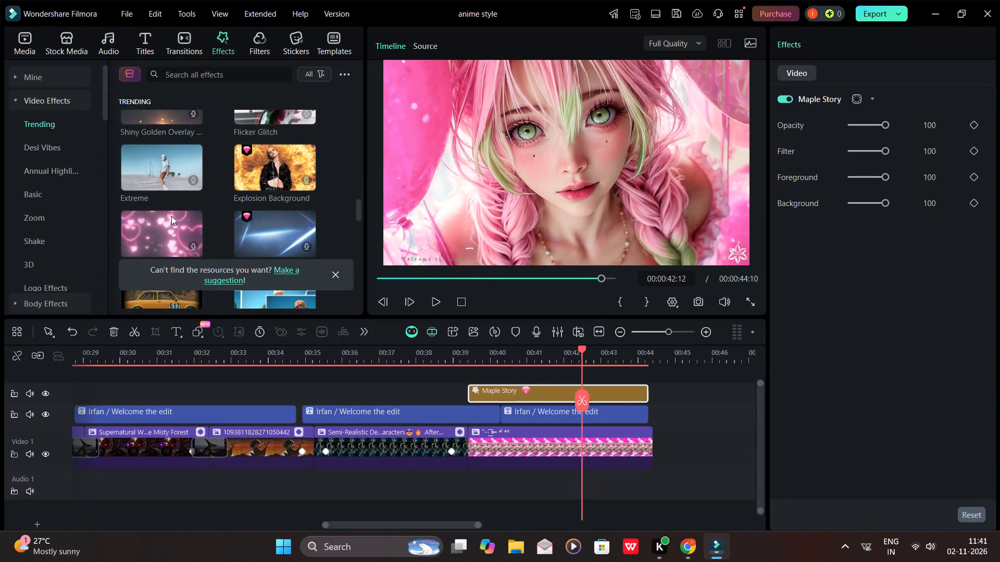
scroll(254, 228, "down", 1)
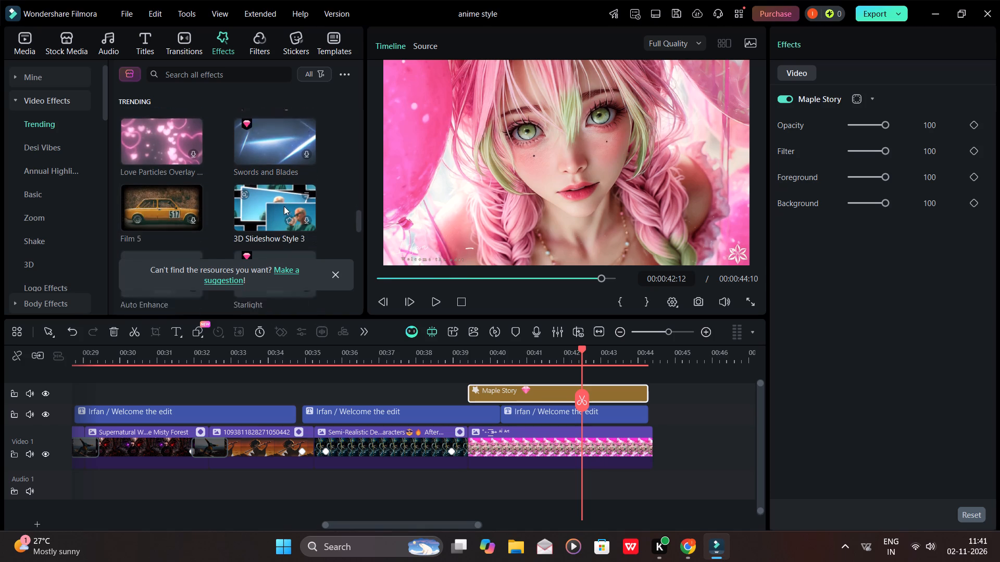
scroll(284, 206, "down", 1)
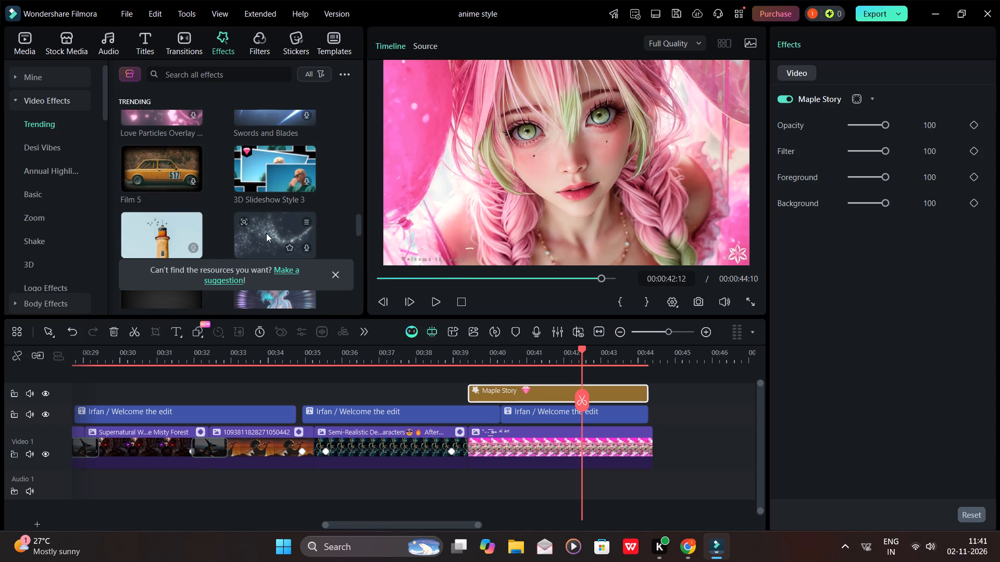
scroll(269, 215, "down", 1)
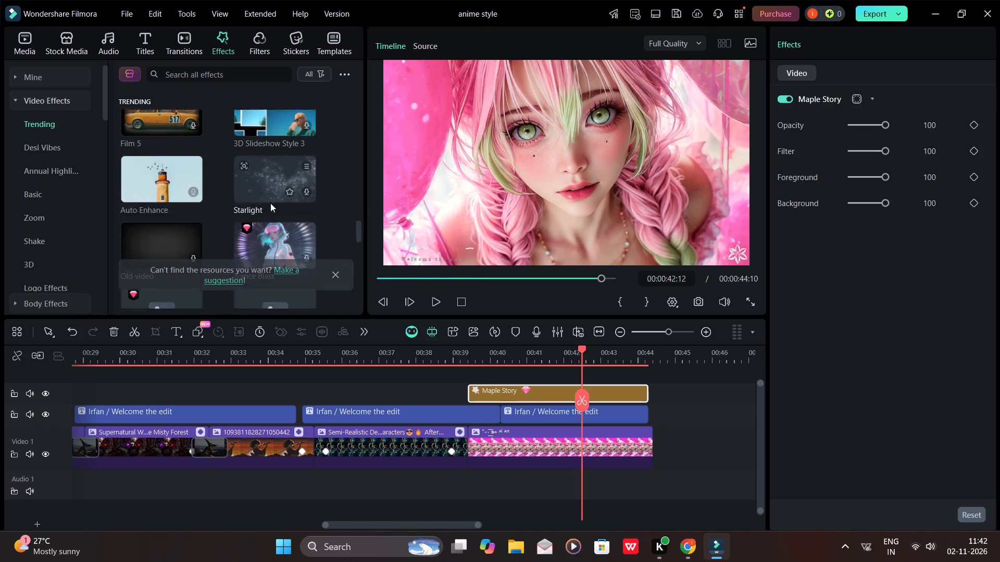
scroll(270, 203, "down", 1)
scroll(290, 172, "up", 1)
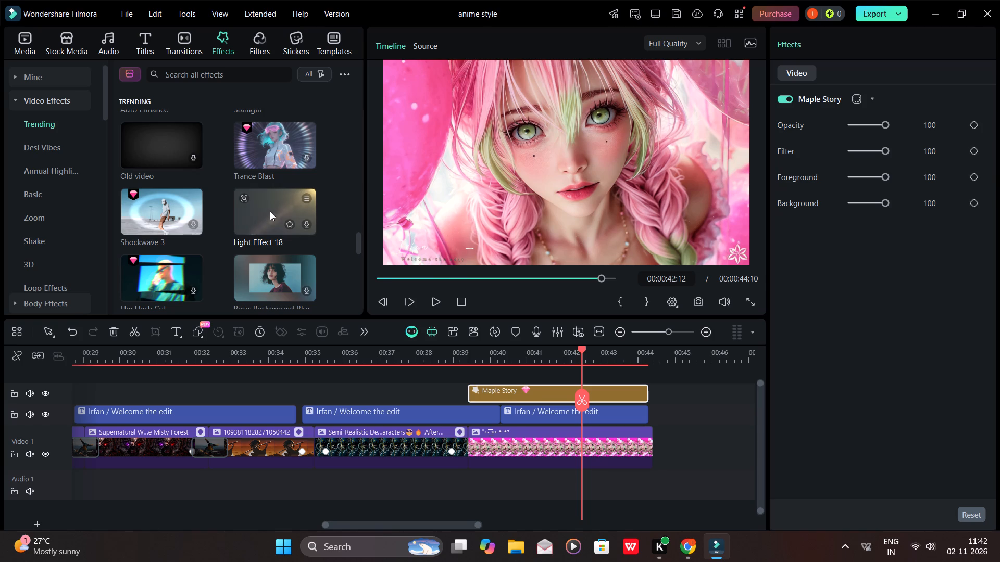
scroll(270, 211, "down", 1)
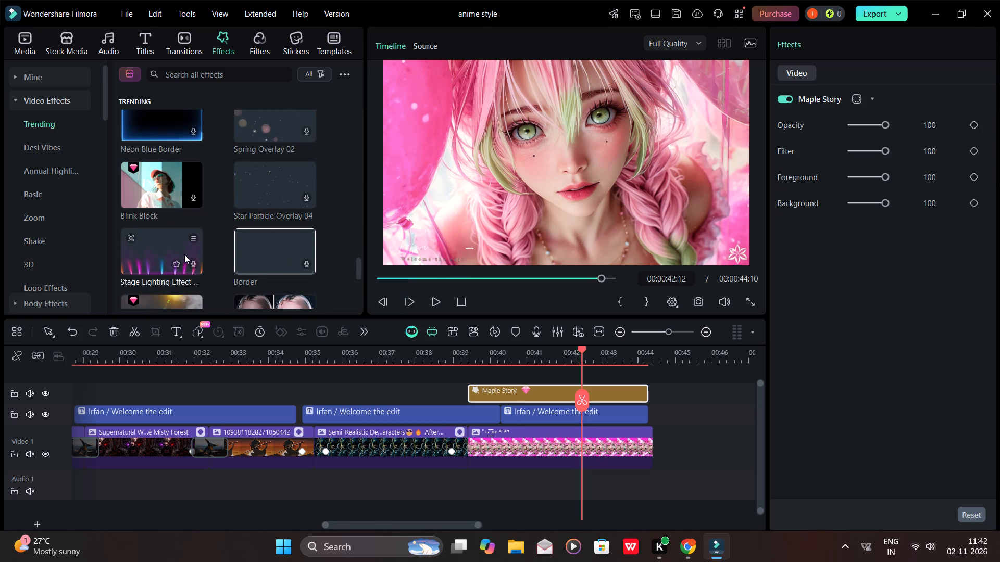
scroll(248, 229, "down", 2)
scroll(271, 213, "up", 1)
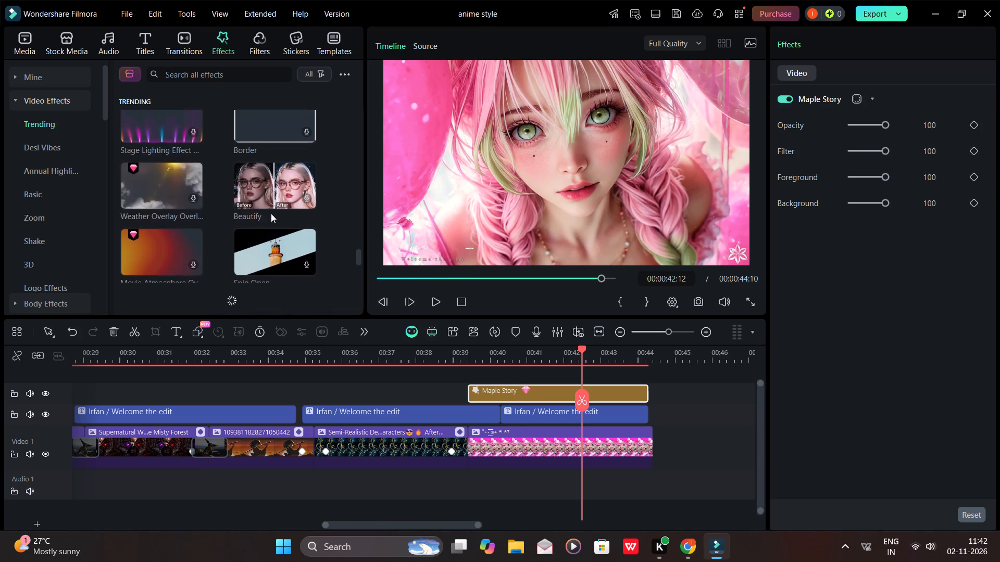
scroll(178, 241, "down", 2)
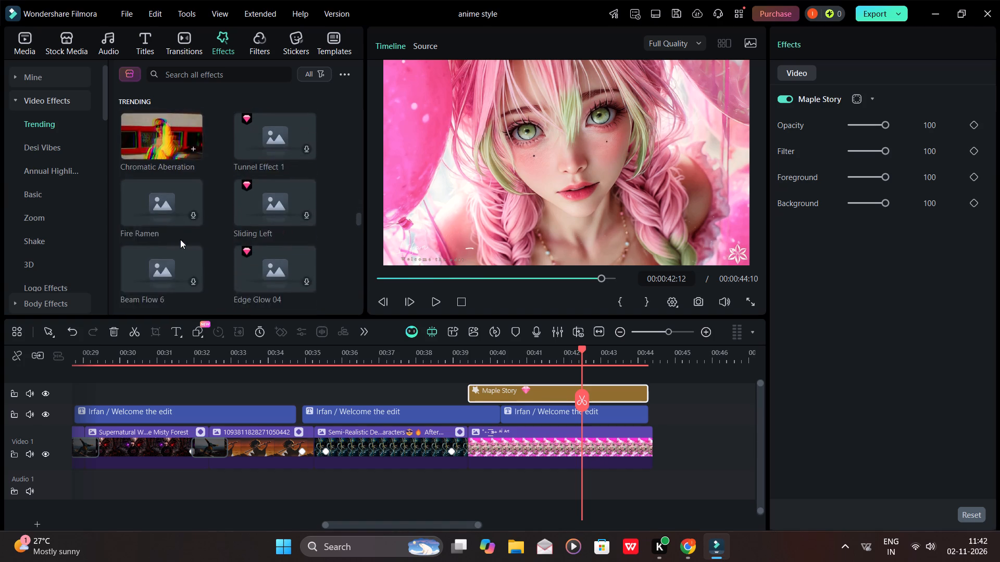
scroll(180, 239, "down", 1)
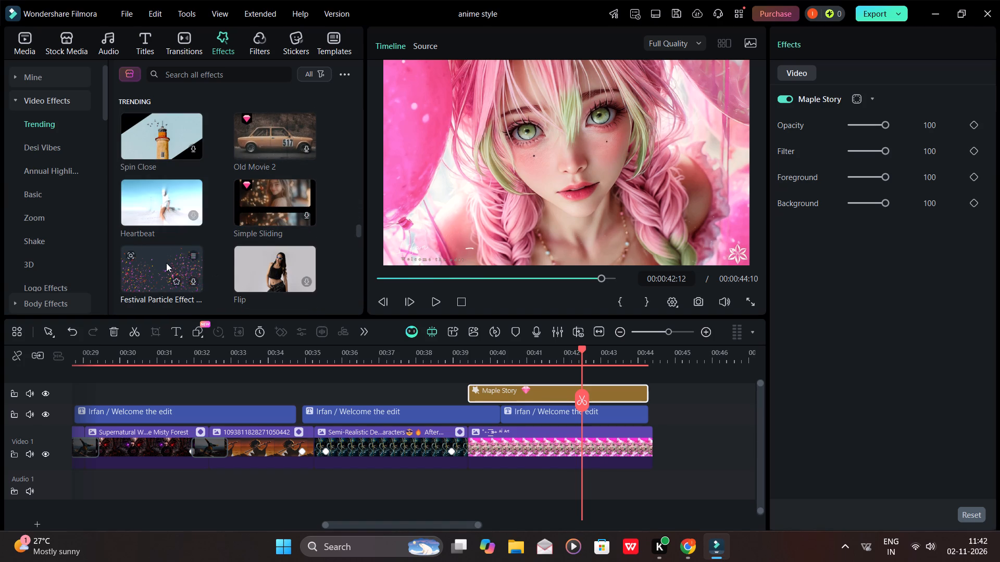
scroll(309, 232, "down", 1)
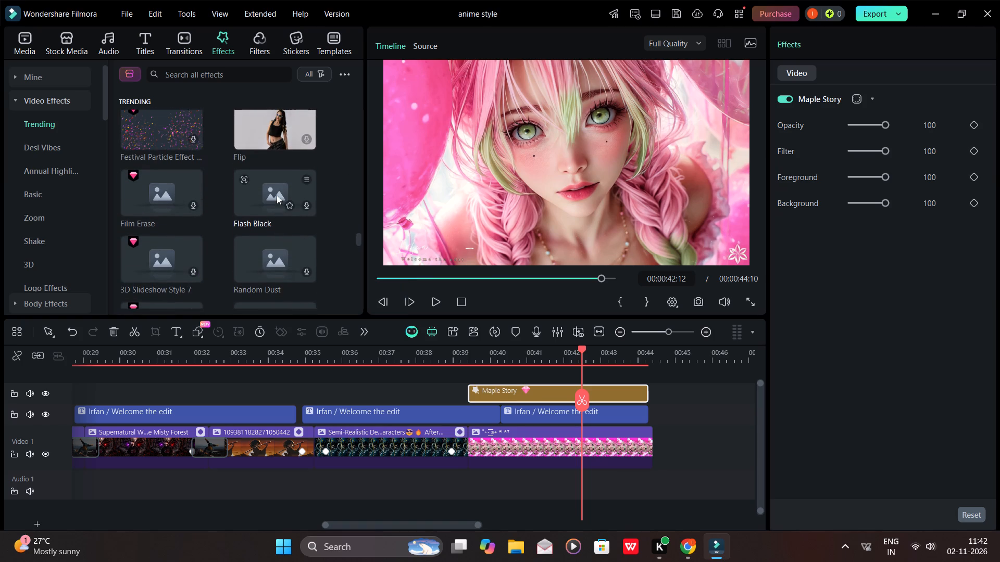
scroll(241, 211, "down", 1)
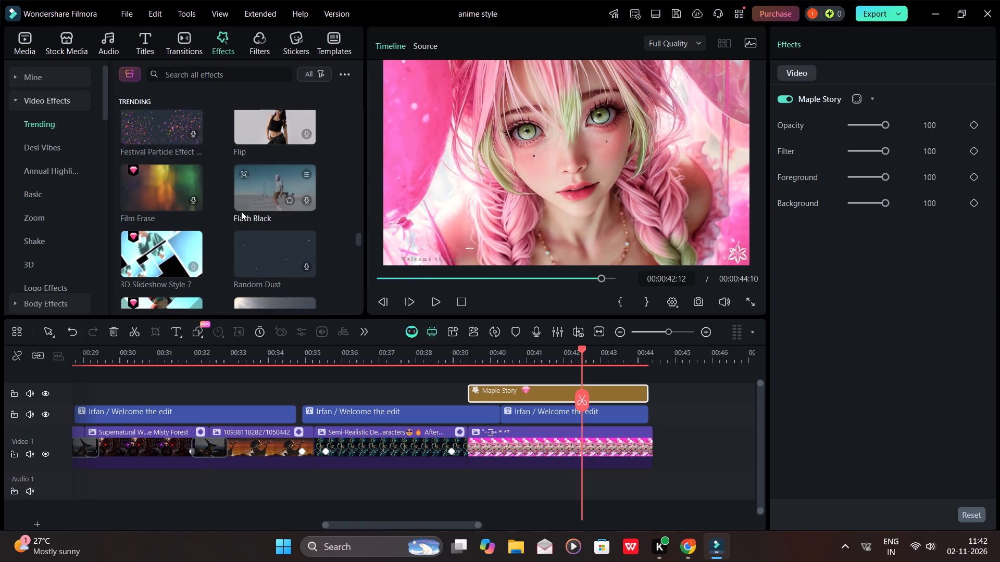
scroll(241, 211, "down", 1)
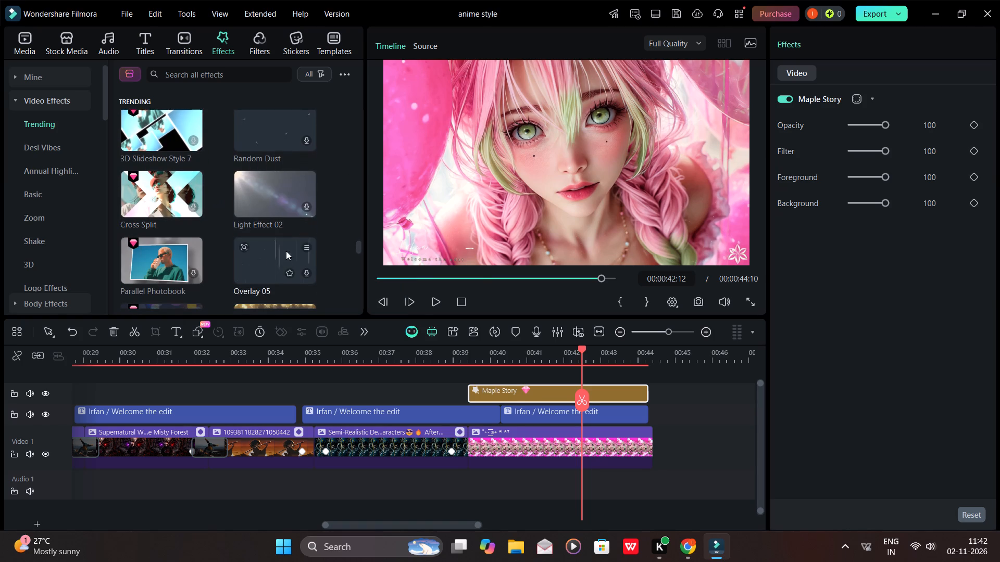
scroll(223, 239, "down", 1)
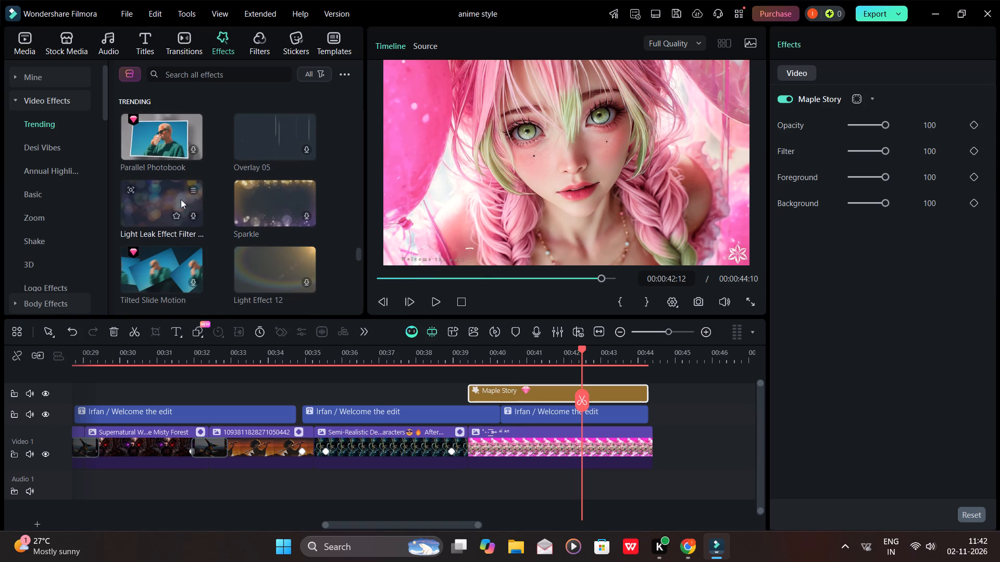
scroll(184, 246, "down", 1)
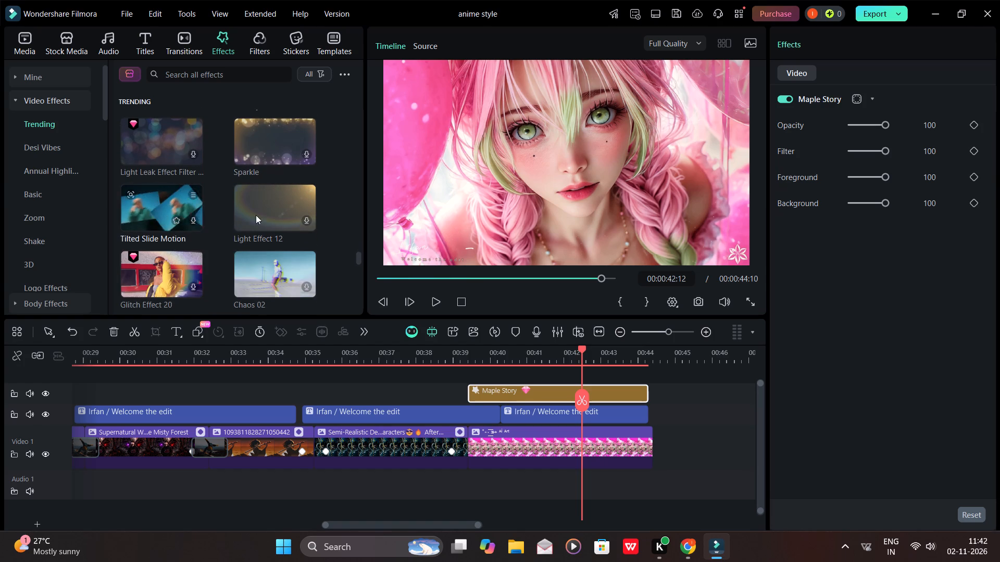
scroll(229, 245, "down", 1)
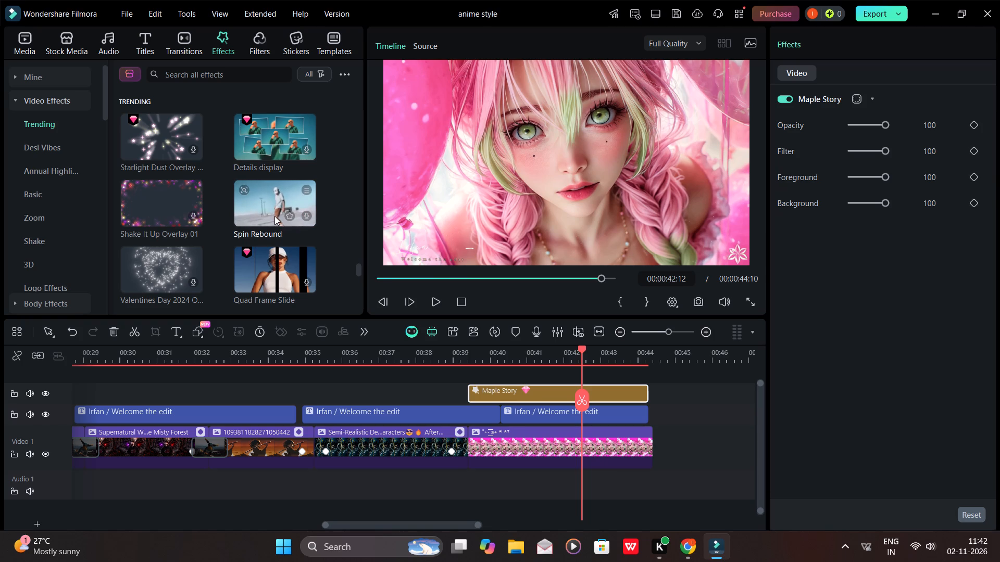
Scrub back through the earlier image clips, from the snake swordsman clip to the glowing yellow-haired character, to review their look and titles.
left_click(369, 453)
left_click_drag(581, 351, 529, 357)
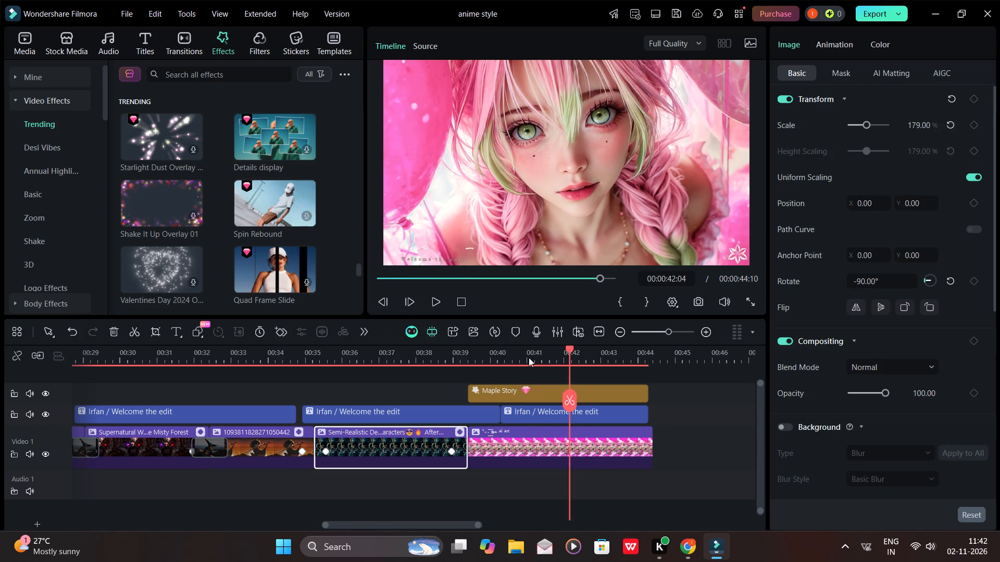
left_click_drag(529, 357, 331, 381)
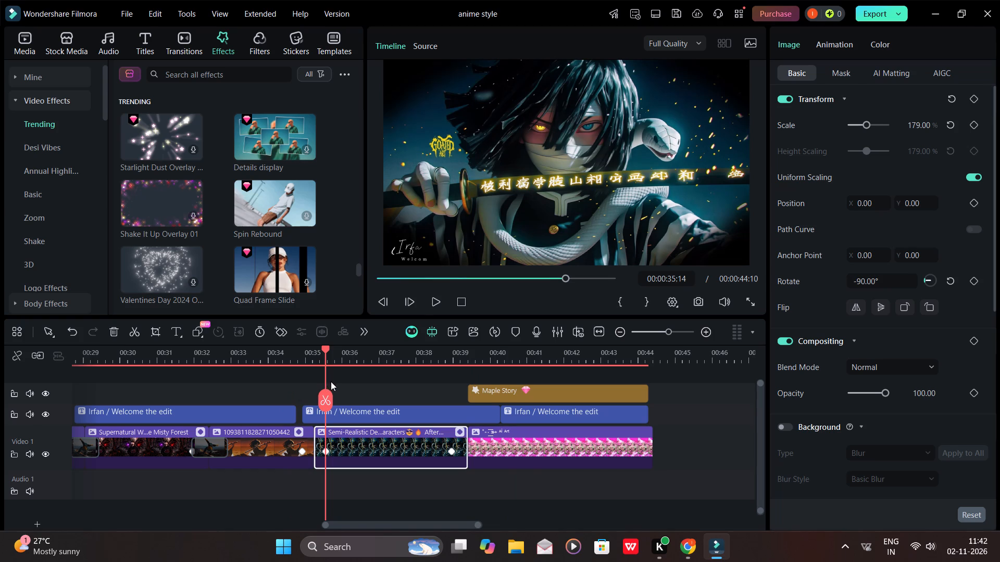
left_click_drag(331, 381, 340, 383)
scroll(340, 437, "right", 1)
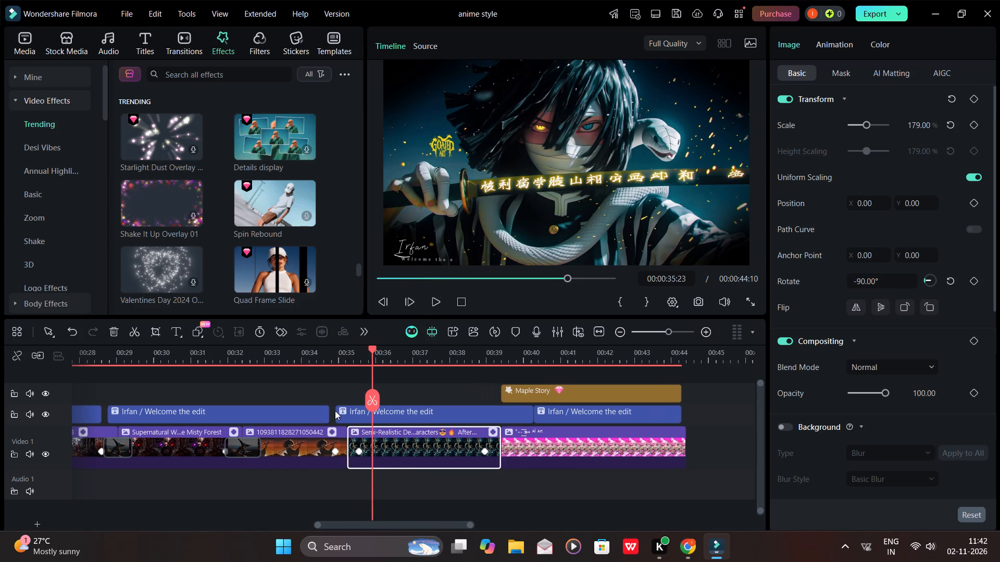
scroll(335, 411, "right", 3)
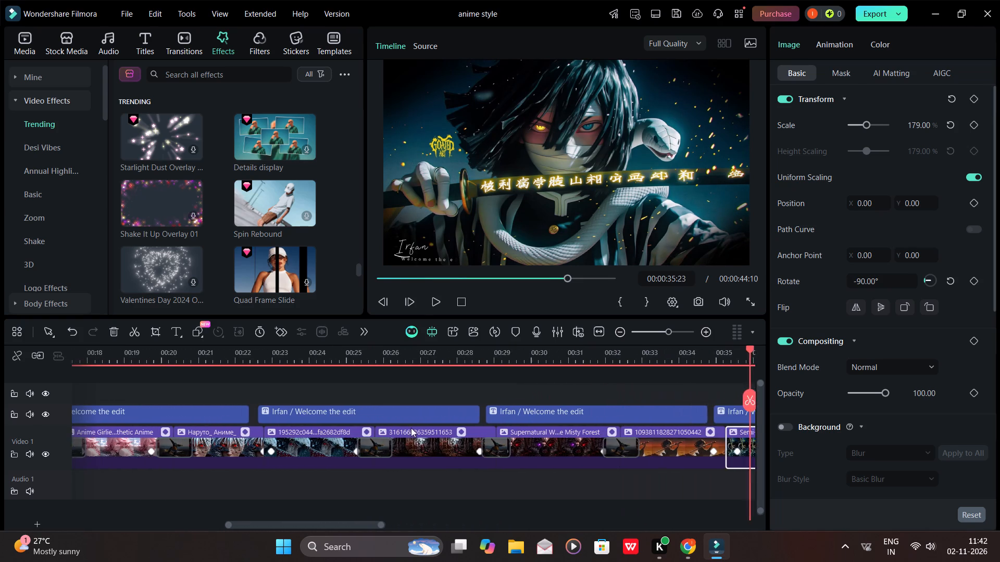
scroll(411, 428, "right", 2)
left_click(536, 448)
left_click(397, 445)
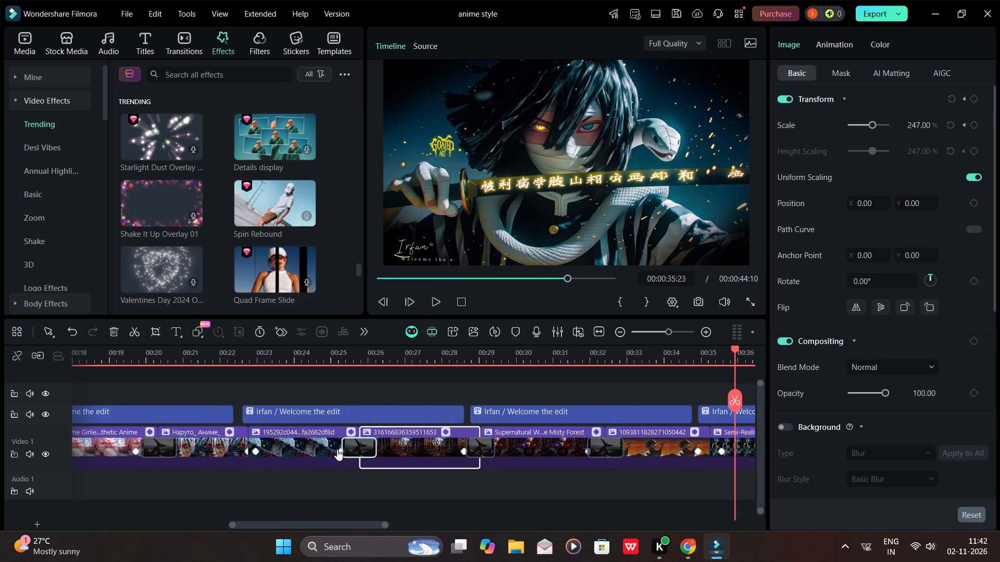
left_click(291, 449)
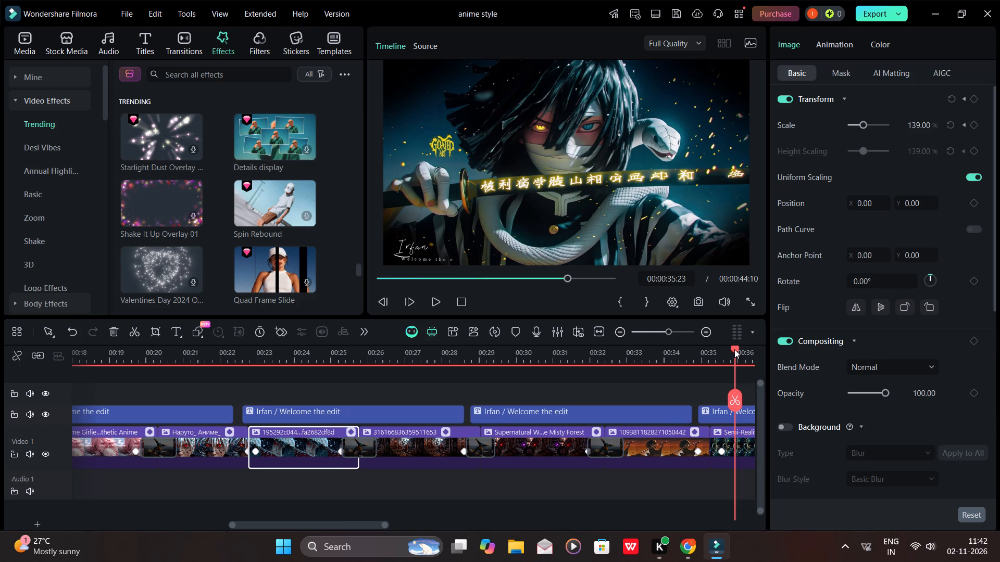
left_click_drag(734, 349, 307, 397)
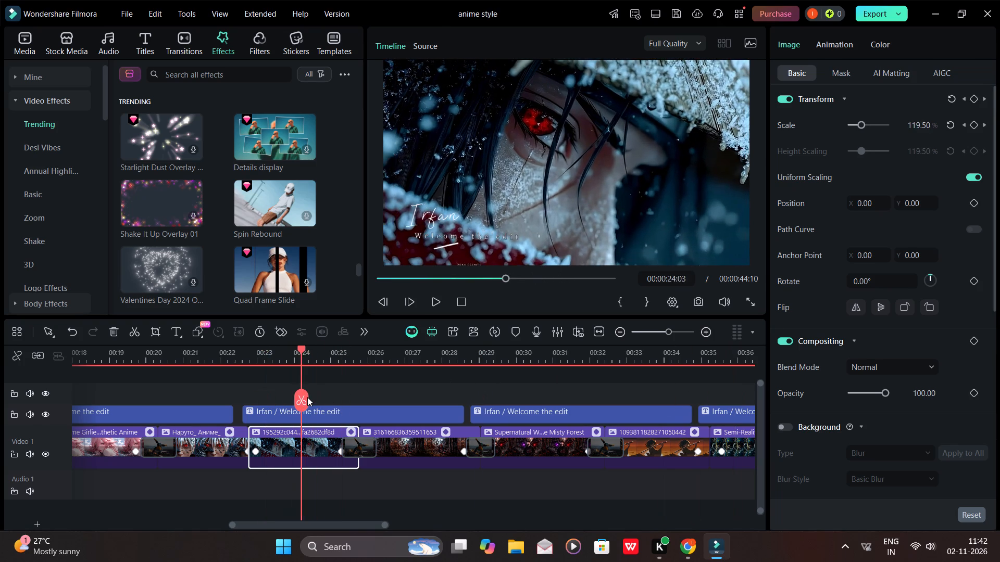
left_click_drag(307, 397, 352, 407)
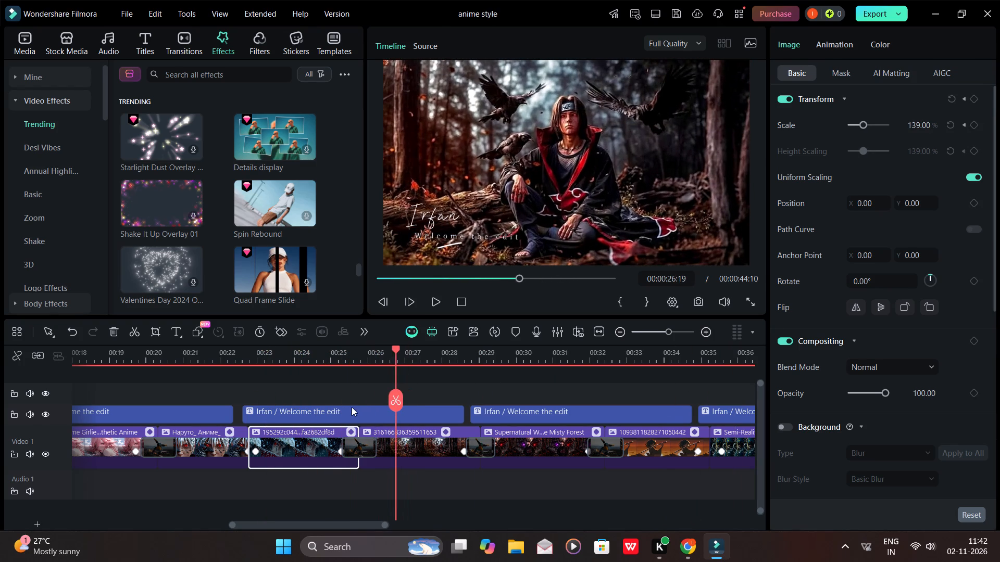
left_click_drag(352, 407, 327, 410)
scroll(329, 410, "right", 6)
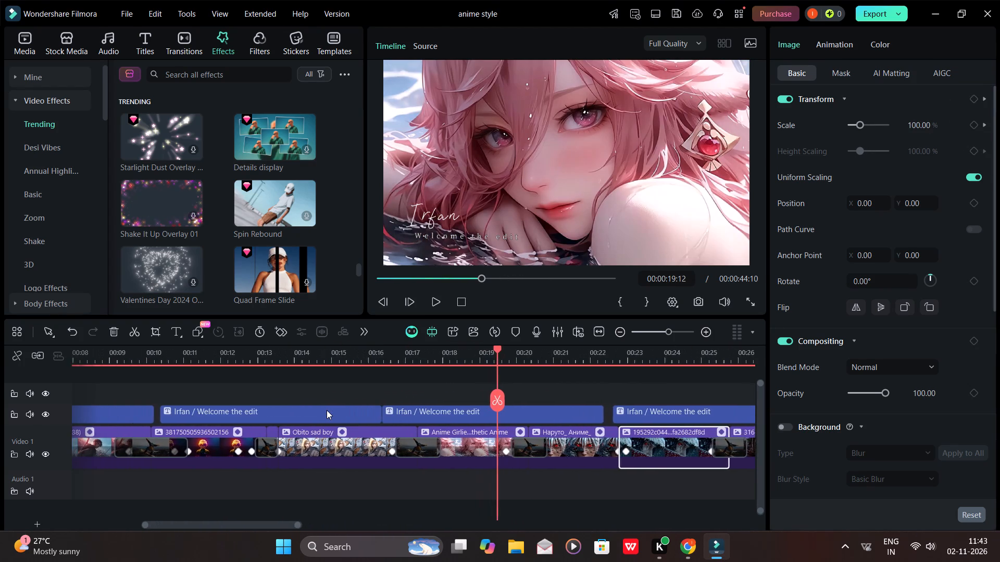
scroll(327, 410, "right", 1)
left_click_drag(327, 410, 389, 403)
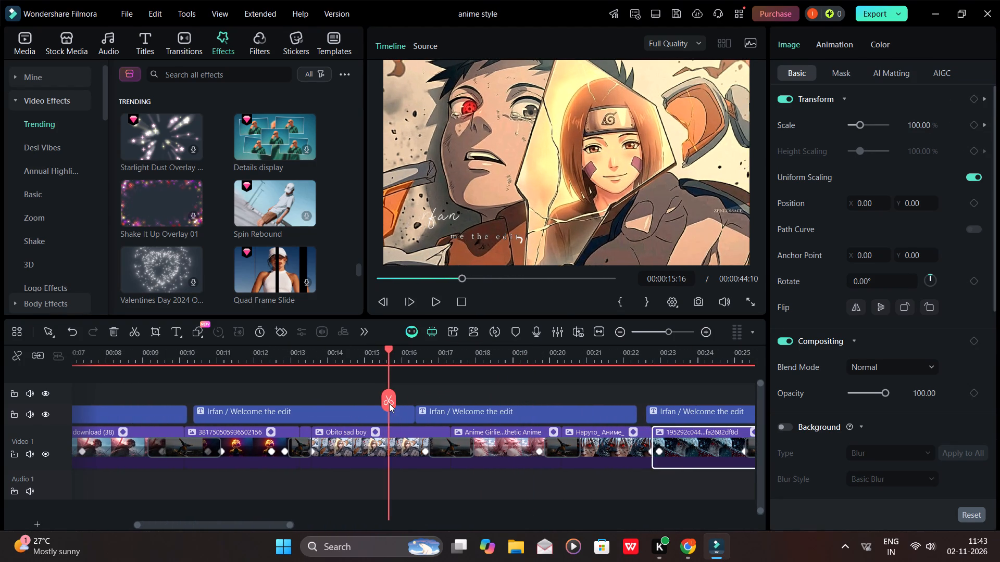
left_click_drag(389, 403, 243, 419)
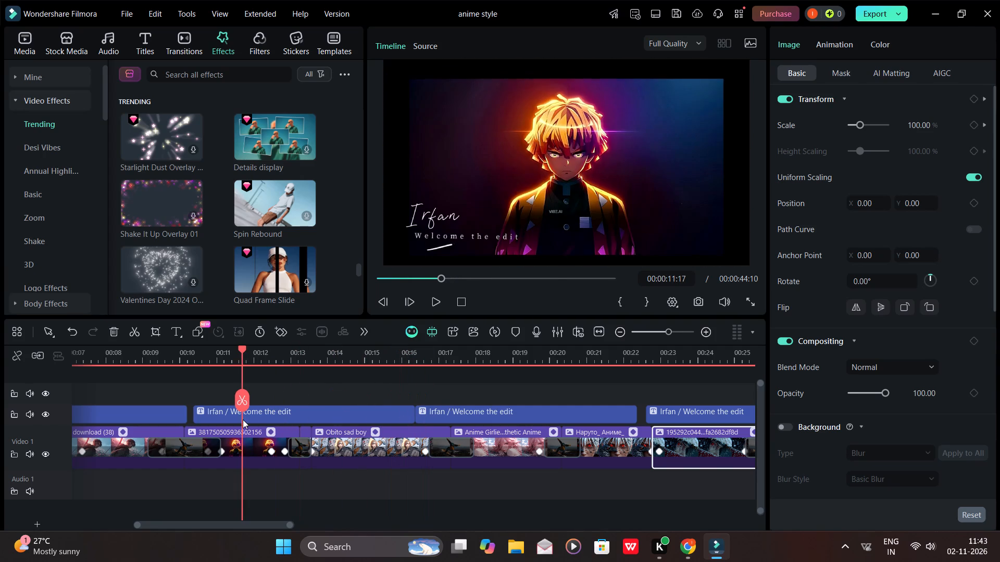
left_click_drag(243, 419, 263, 420)
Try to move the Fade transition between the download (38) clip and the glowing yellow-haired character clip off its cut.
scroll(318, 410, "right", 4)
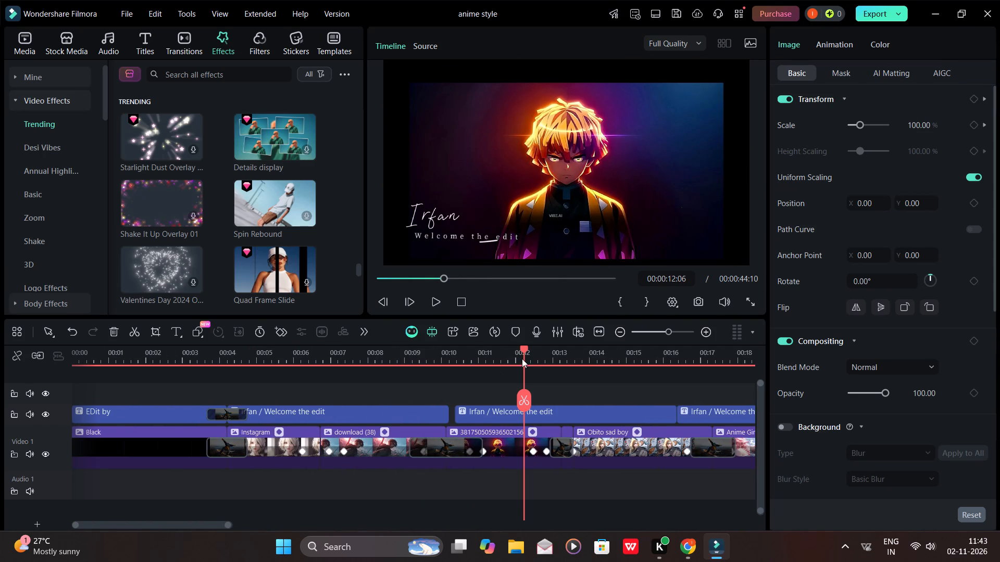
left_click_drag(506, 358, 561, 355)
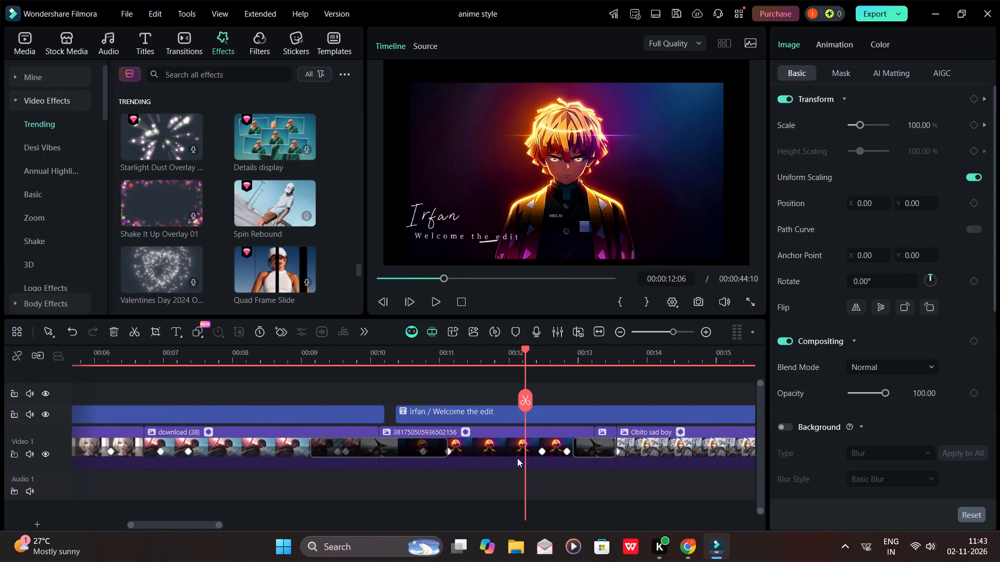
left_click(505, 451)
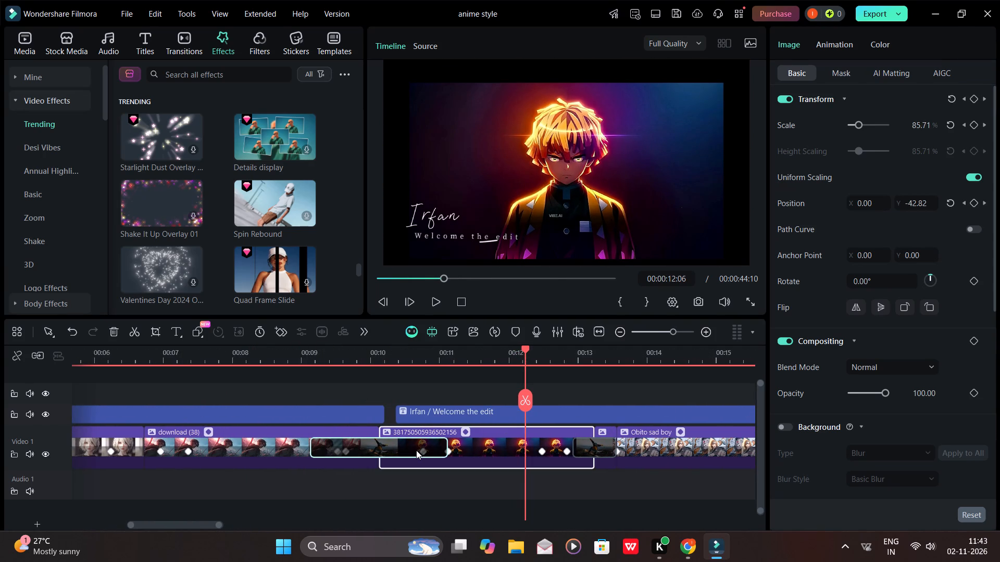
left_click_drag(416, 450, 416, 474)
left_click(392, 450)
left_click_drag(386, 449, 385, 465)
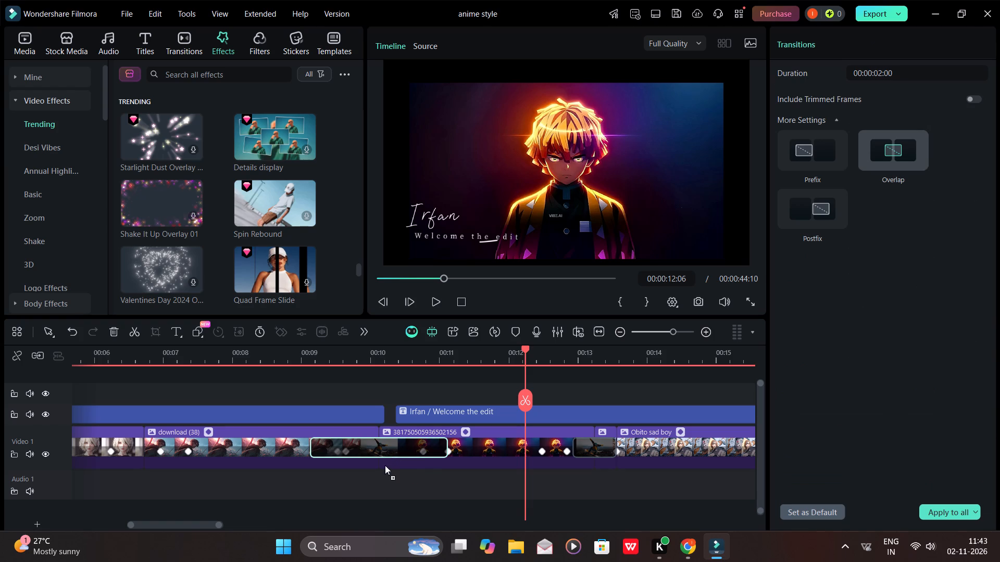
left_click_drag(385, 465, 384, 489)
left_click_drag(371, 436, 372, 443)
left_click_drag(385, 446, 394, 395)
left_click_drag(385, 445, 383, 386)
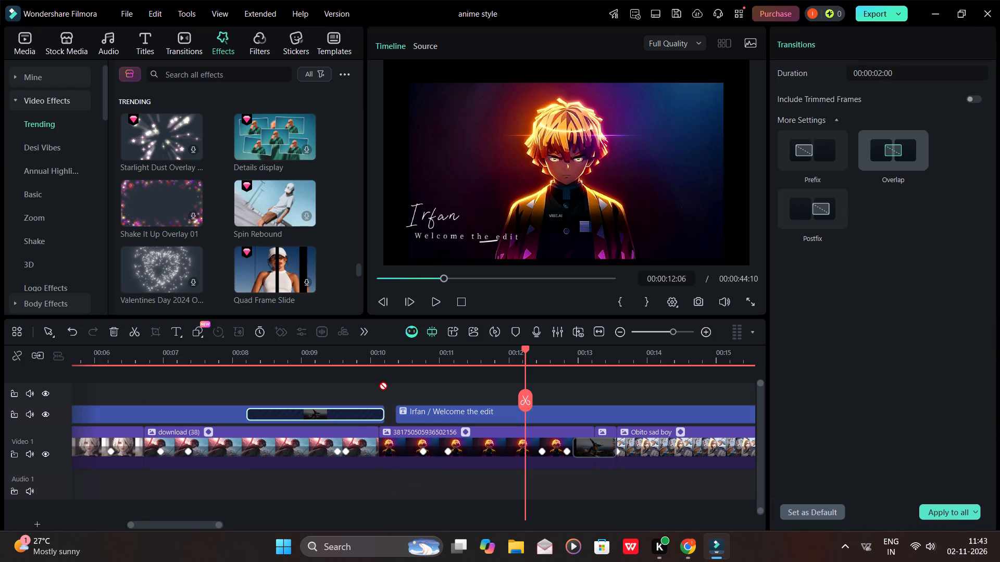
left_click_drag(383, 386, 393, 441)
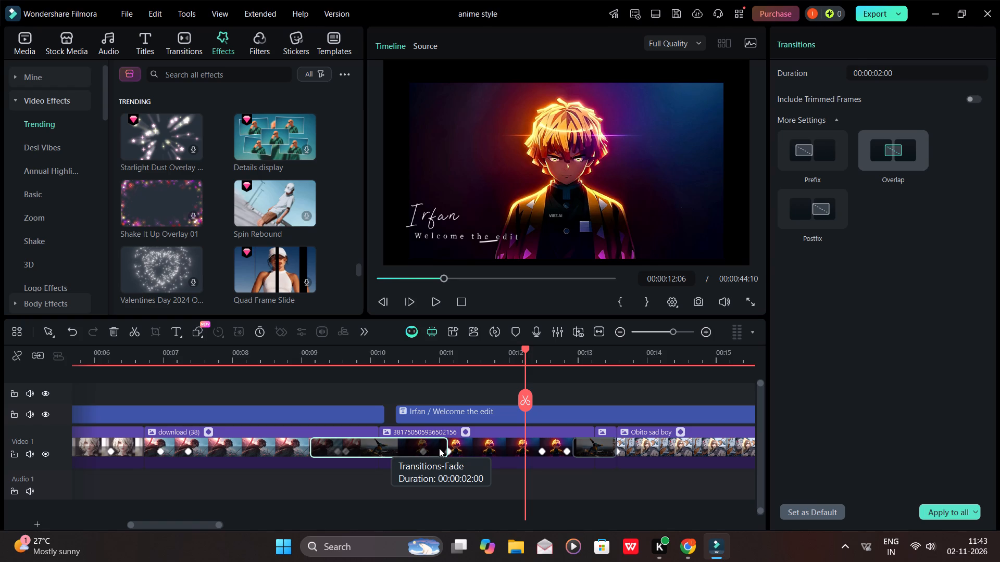
Shorten the Fade transition leading into the glowing yellow-haired character clip to a duration of 00:00:00:20.
left_click(470, 444)
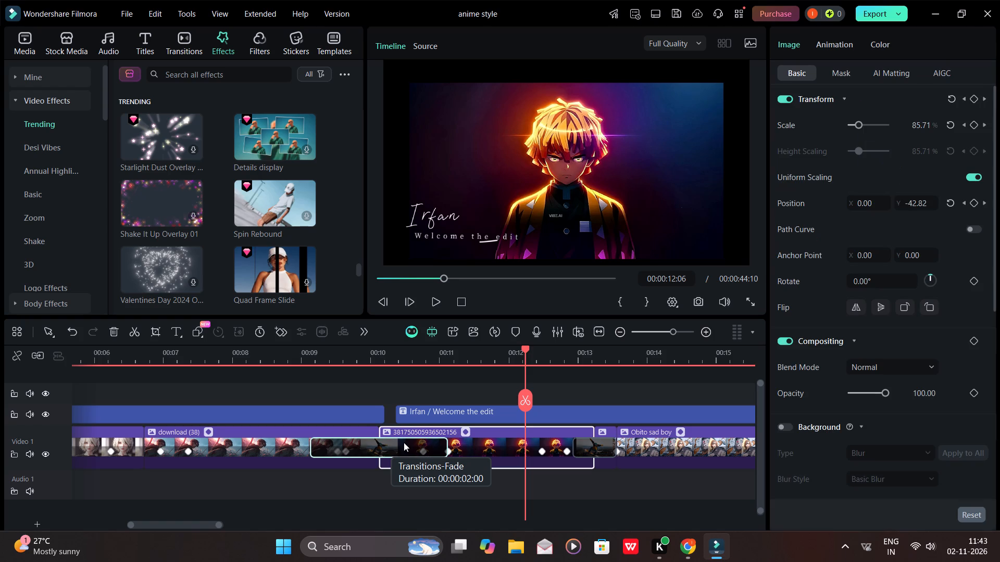
left_click(382, 444)
left_click_drag(446, 444, 433, 445)
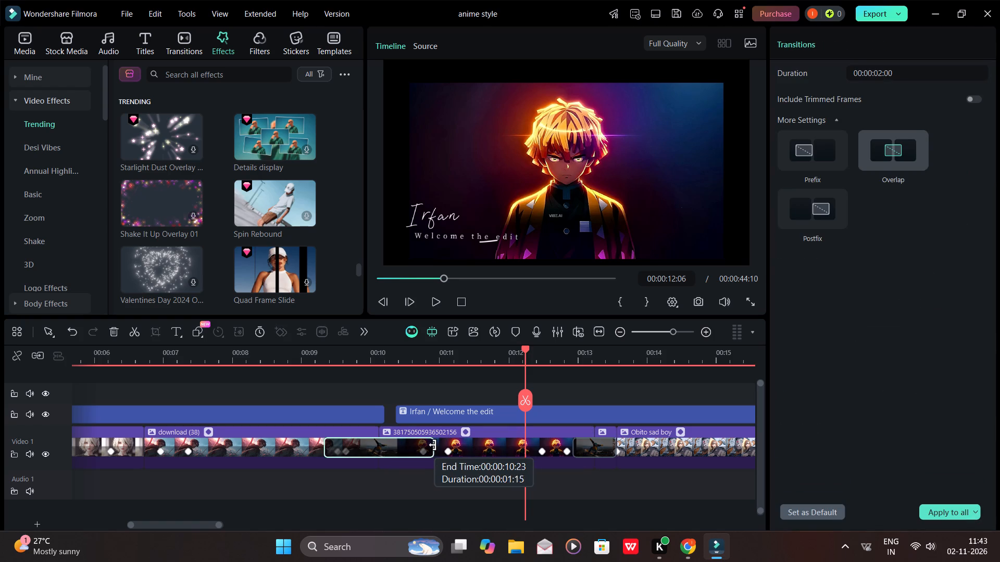
left_click_drag(433, 445, 402, 447)
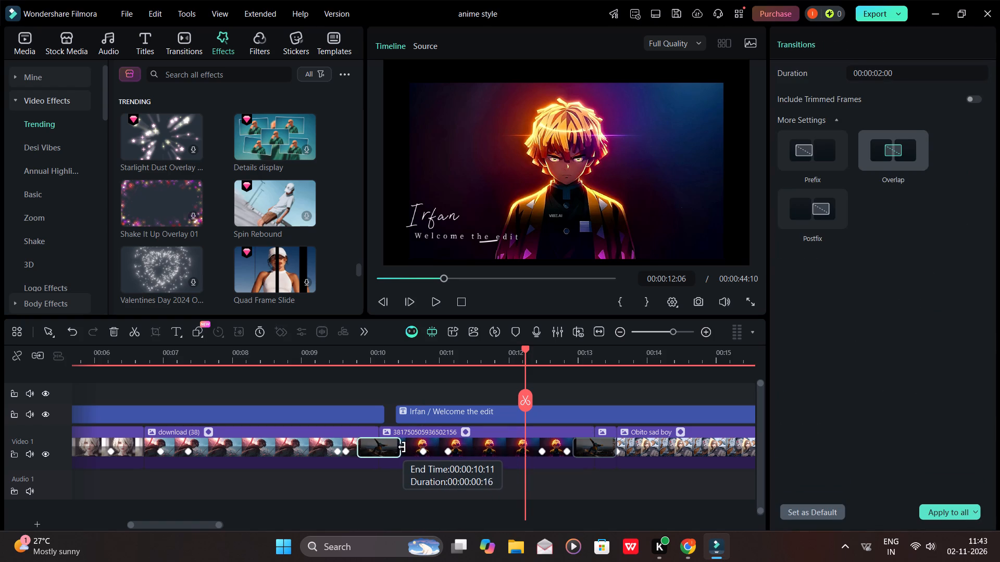
left_click_drag(402, 447, 407, 448)
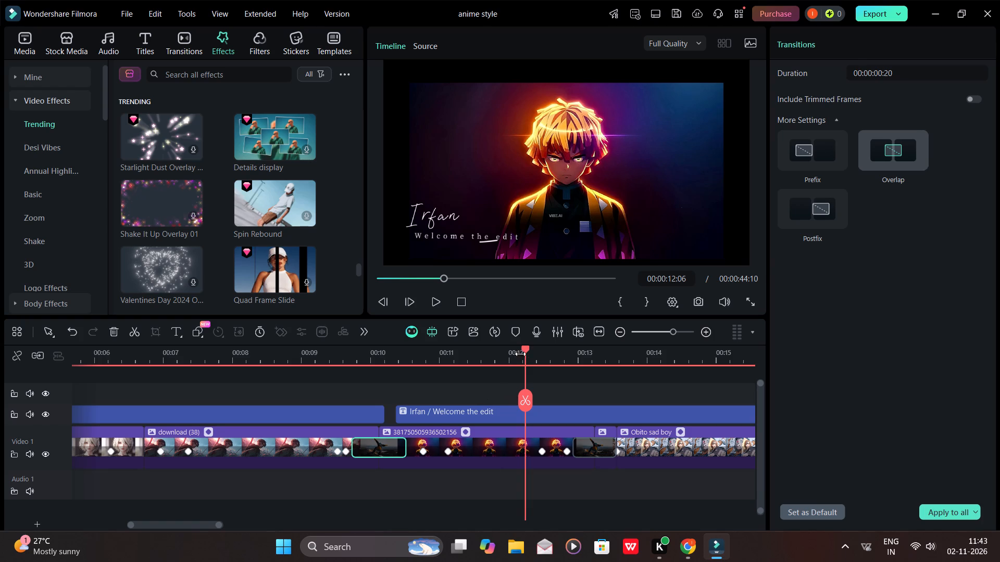
Preview the Spin Rebound effect from the Trending video effects.
left_click(524, 345)
left_click(466, 442)
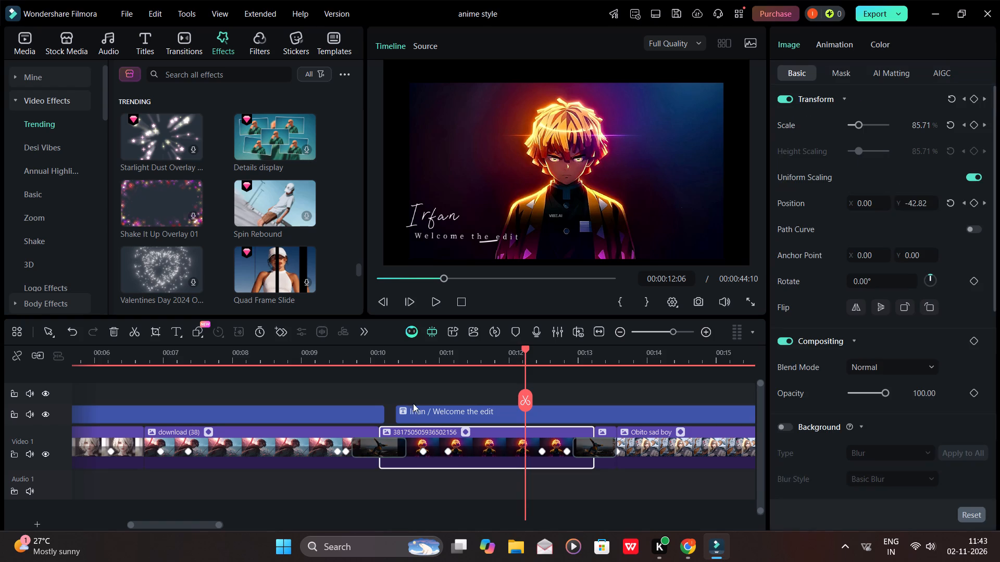
left_click(271, 195)
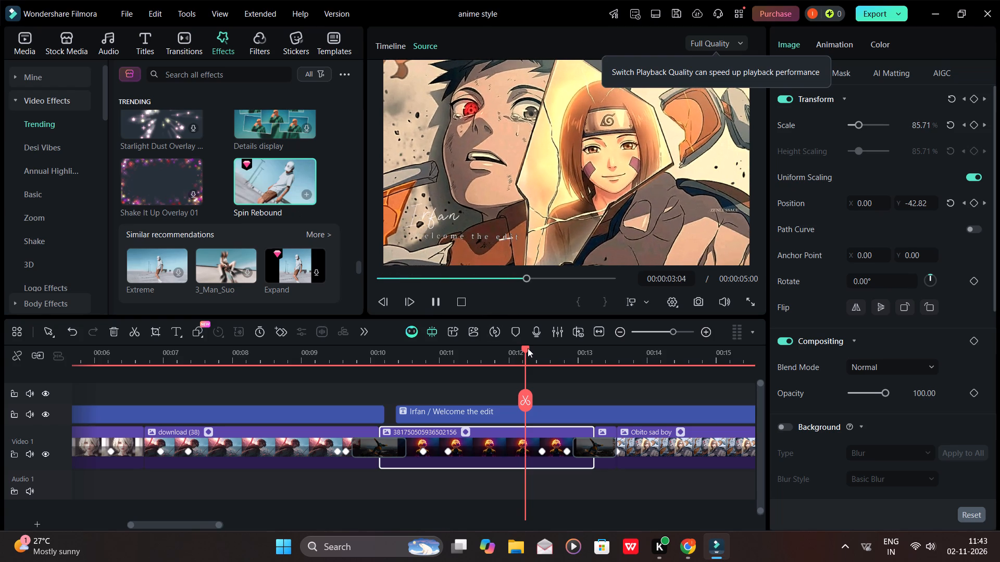
Play and scrub through the glowing yellow-haired character clip and the Obito sad boy clip to review their motion and transitions.
left_click_drag(528, 348, 493, 351)
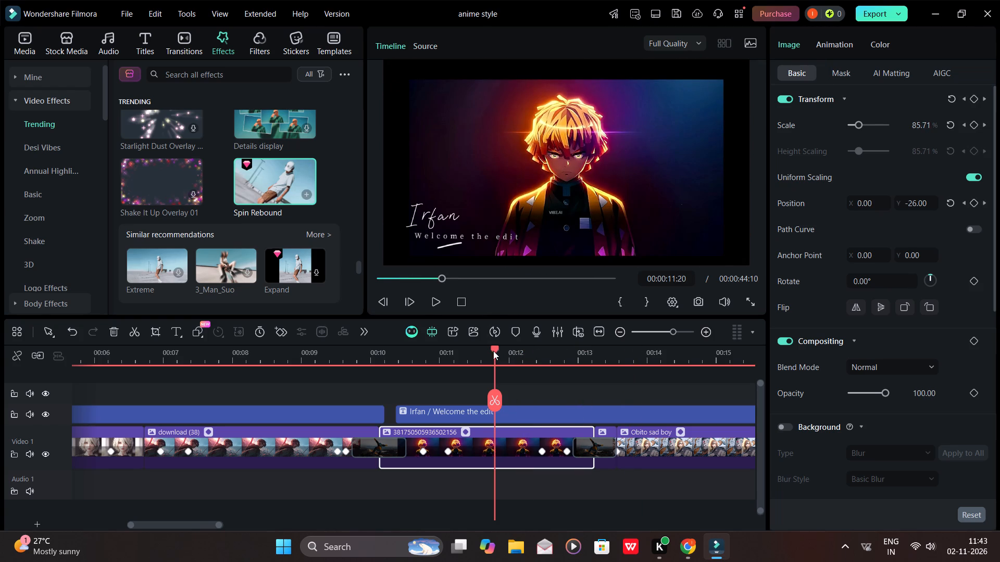
left_click_drag(493, 351, 447, 355)
left_click_drag(448, 348, 432, 345)
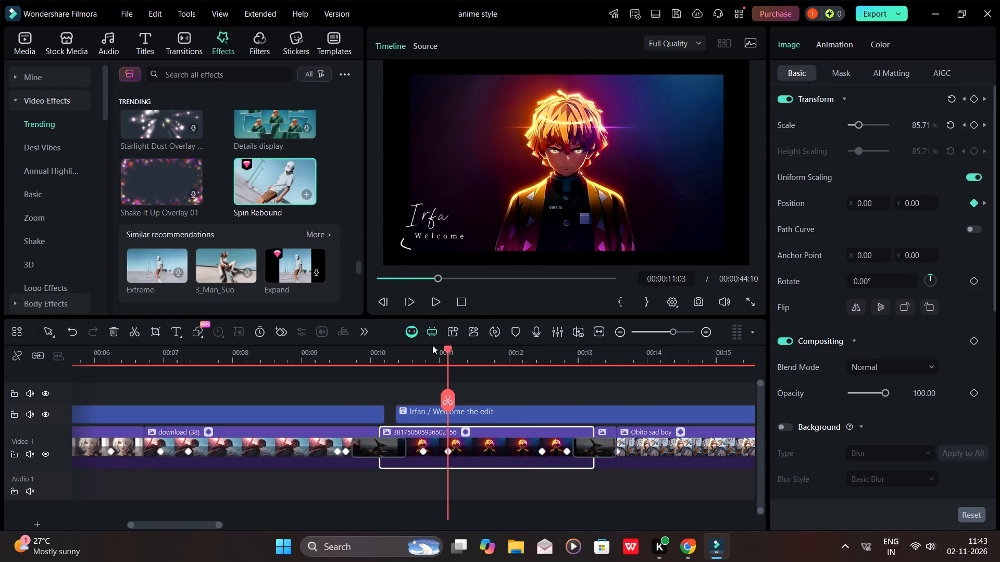
left_click_drag(432, 345, 365, 350)
key("space")
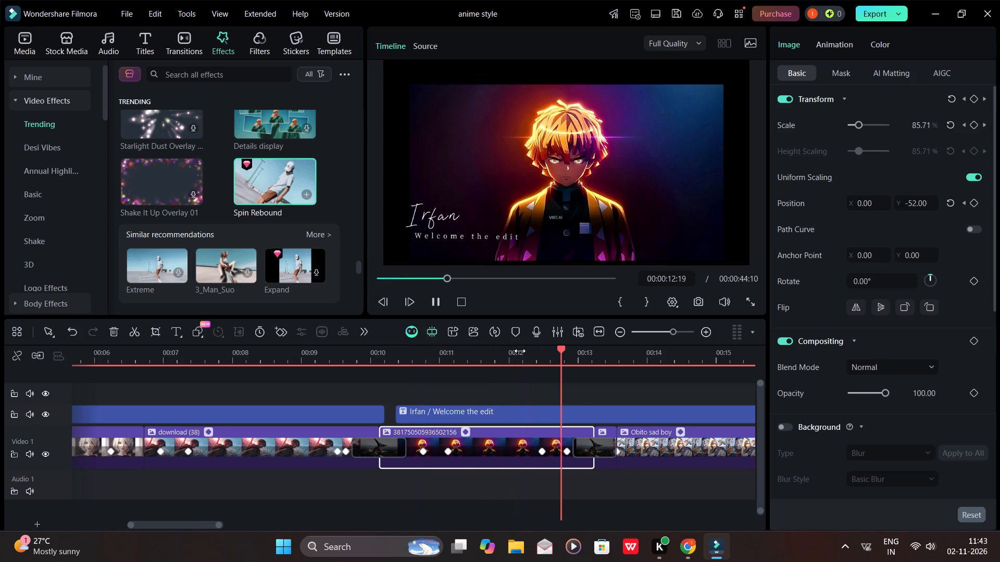
right_click_drag(584, 360, 598, 356)
left_click_drag(662, 348, 630, 352)
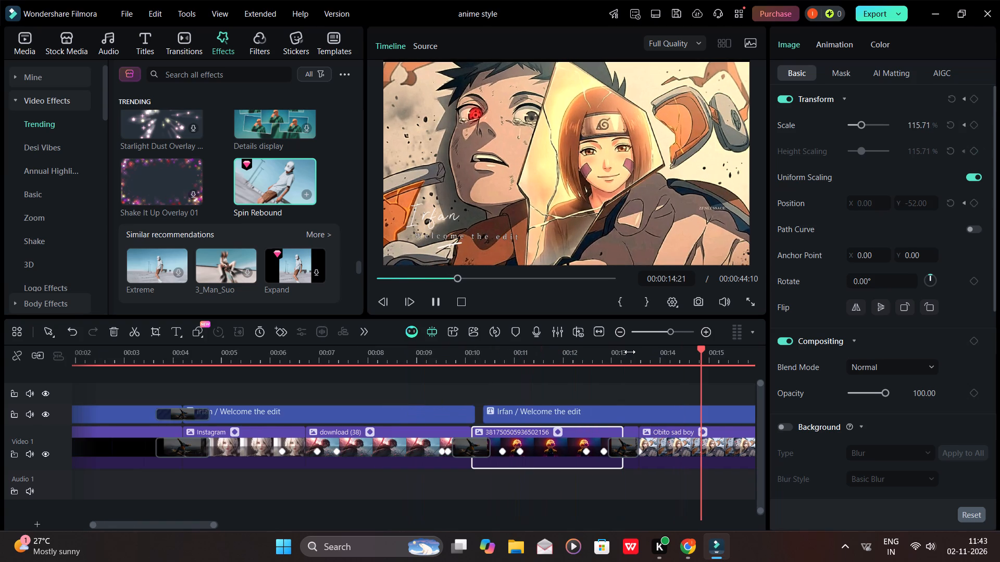
left_click_drag(630, 352, 644, 355)
key("space")
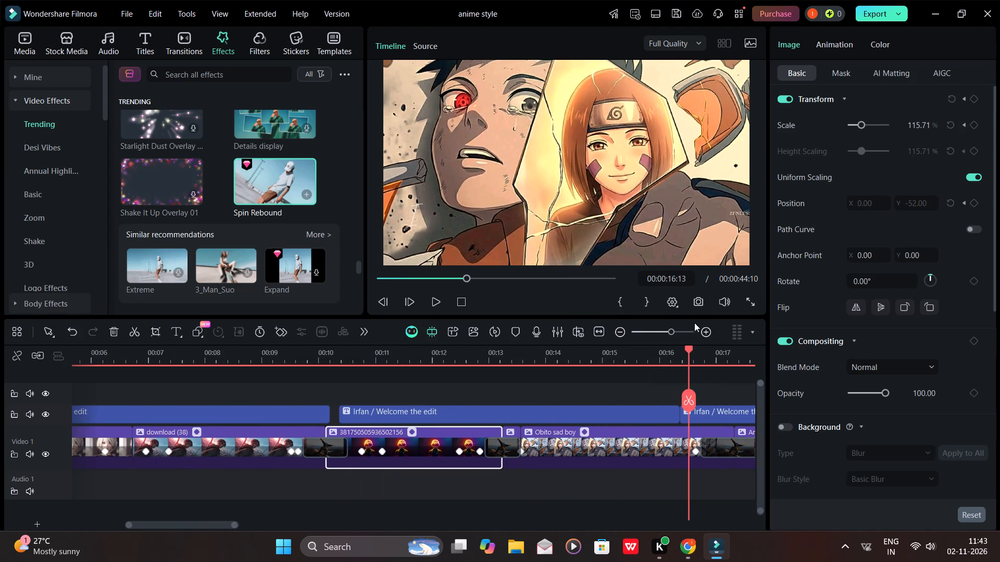
left_click_drag(686, 347, 387, 388)
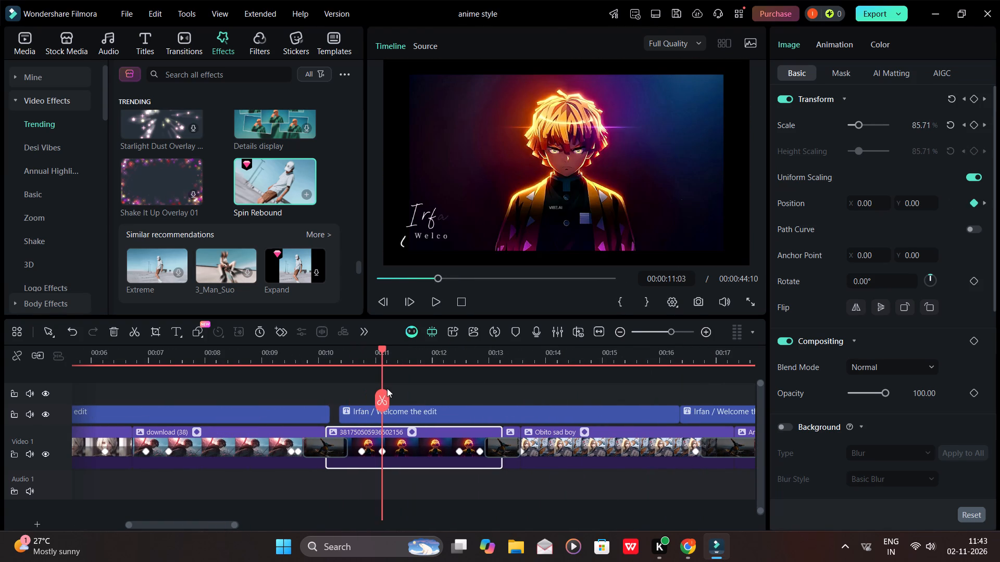
left_click_drag(387, 388, 486, 394)
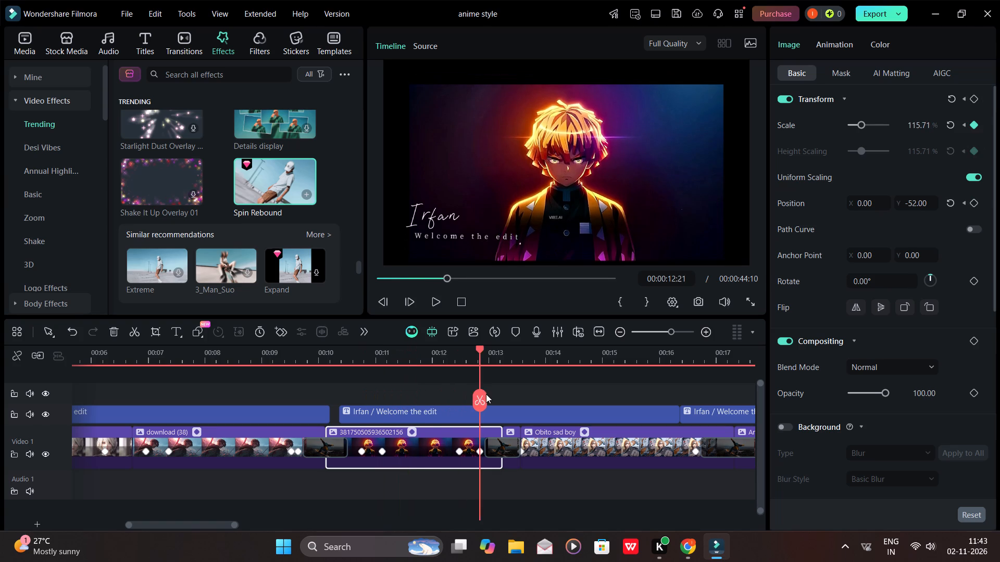
left_click_drag(486, 394, 610, 394)
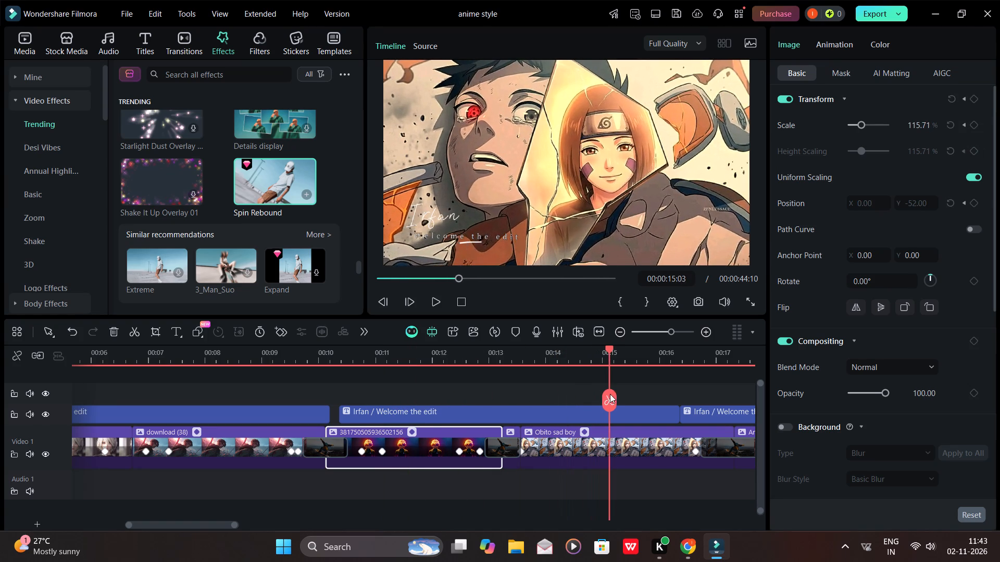
left_click_drag(610, 394, 427, 397)
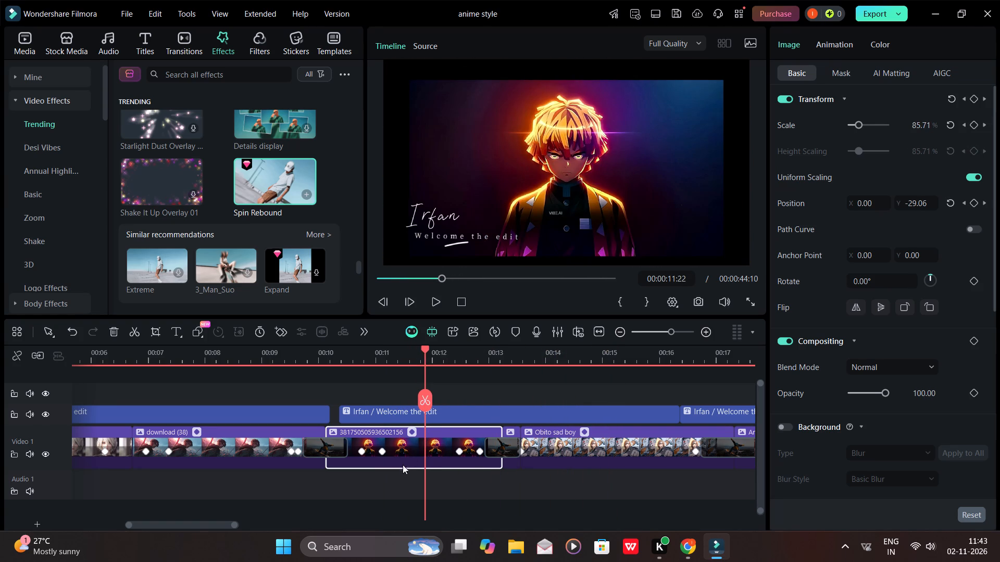
Preview and compare the Spin Rebound, 3_Man_Suo and Extreme effects for the glowing yellow-haired character clip.
left_click(400, 460)
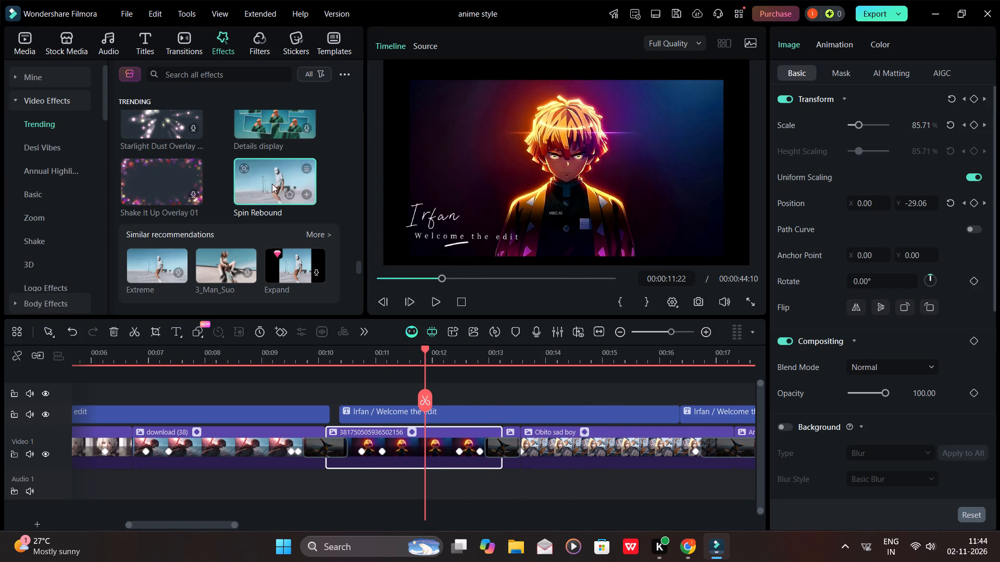
left_click(272, 184)
key("space")
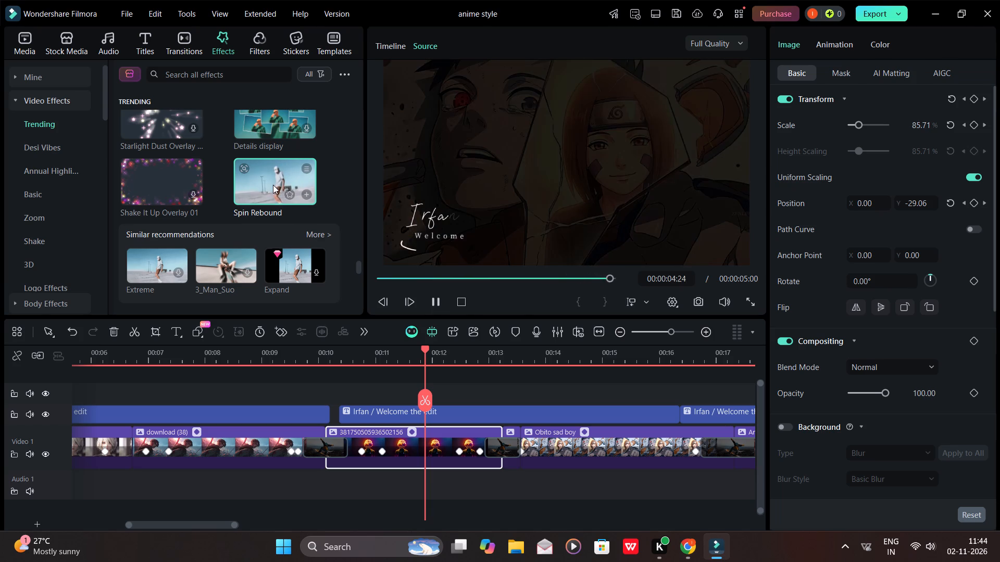
key("space")
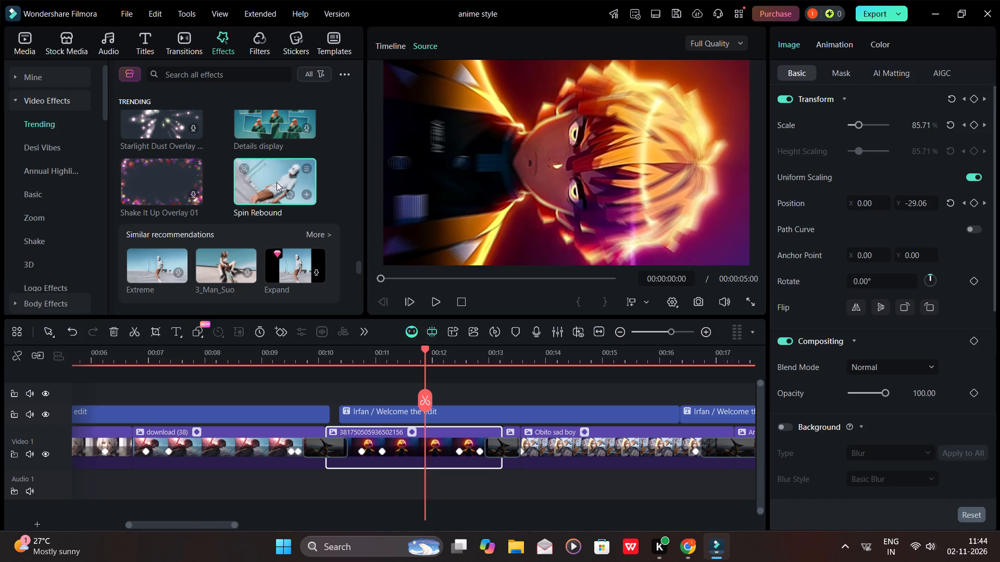
left_click(231, 263)
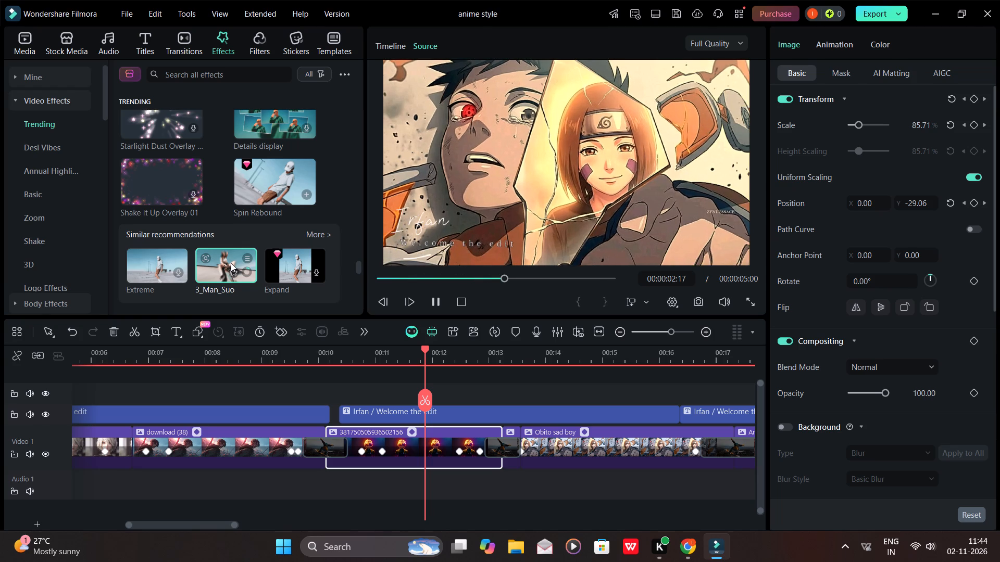
left_click(161, 261)
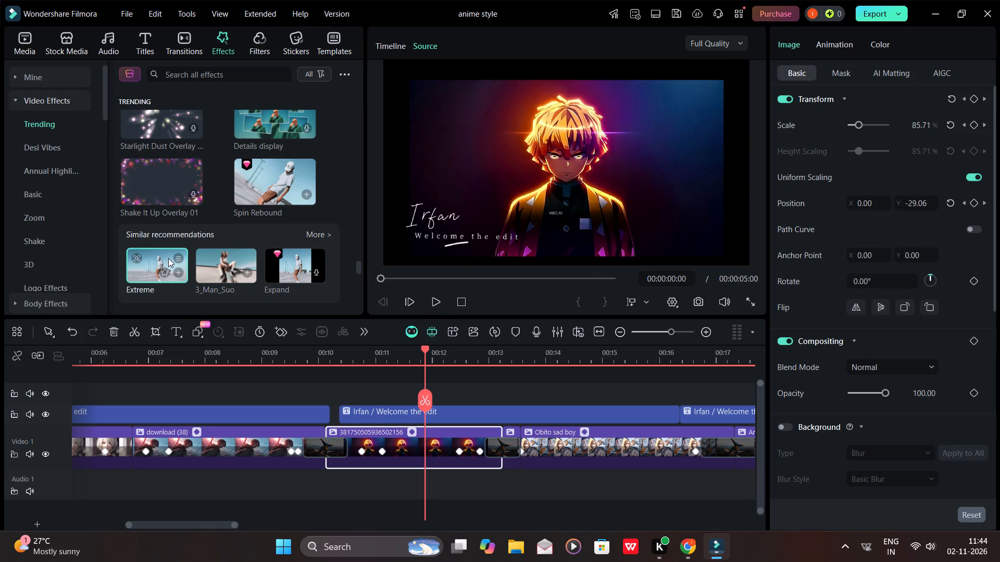
left_click(220, 264)
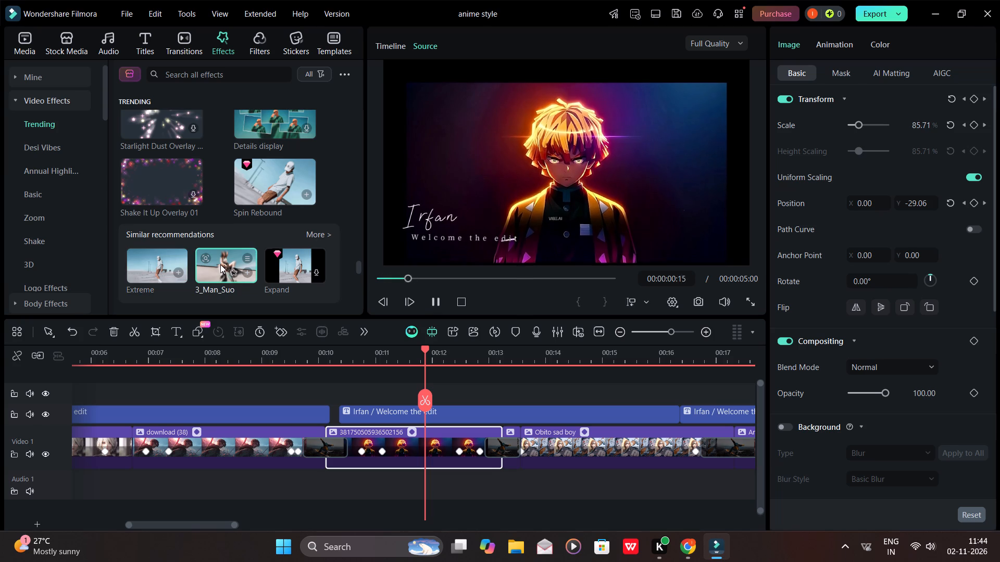
Add the Extreme effect on the track above the titles, starting level with the "Welcome the edit" title over the glowing yellow-haired character.
left_click(173, 271)
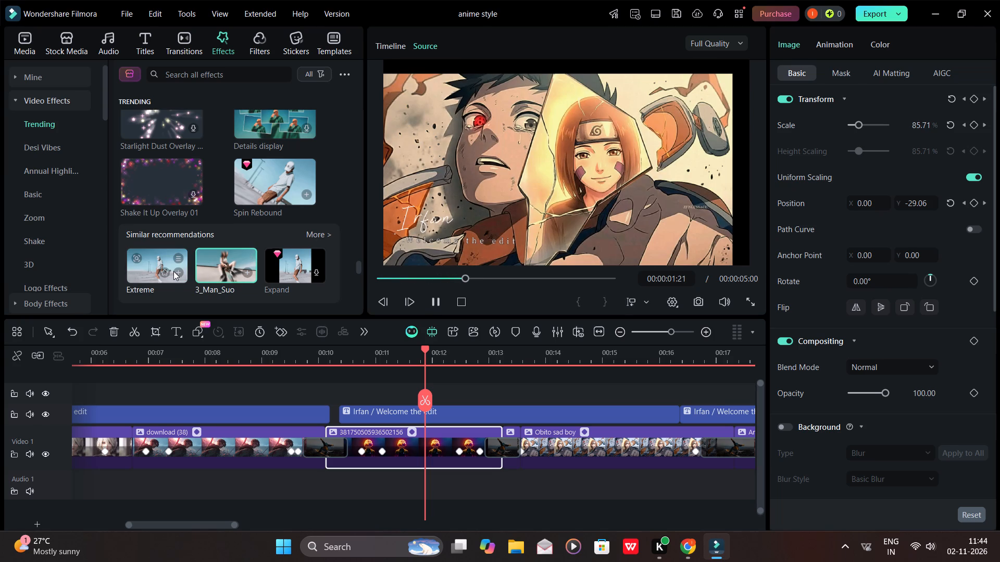
left_click(221, 263)
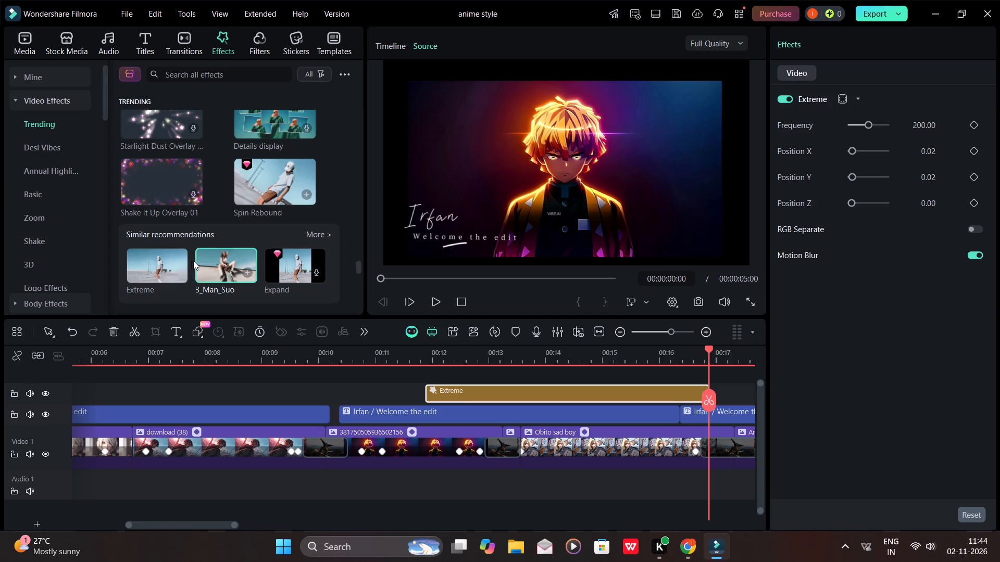
left_click(149, 260)
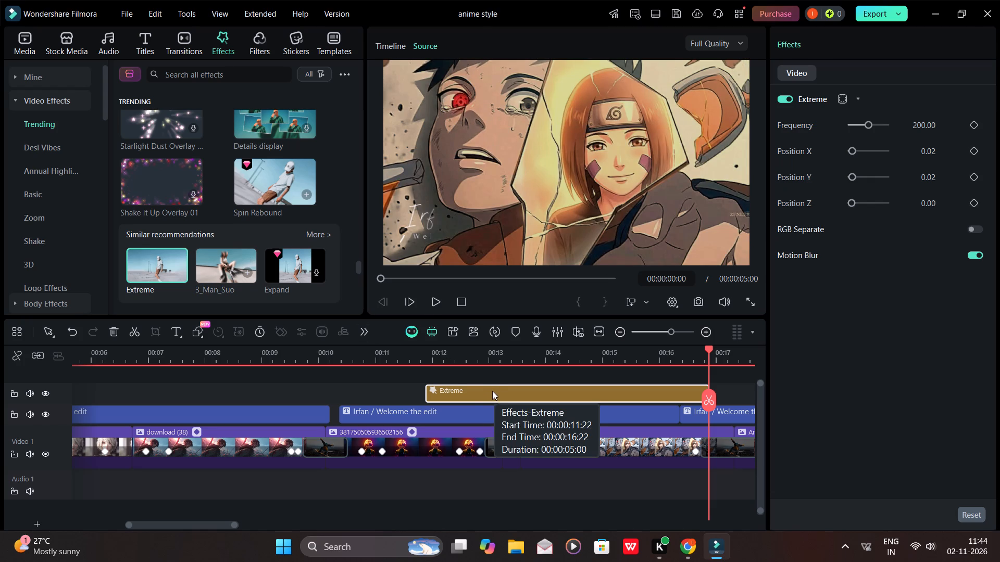
left_click_drag(492, 392, 403, 390)
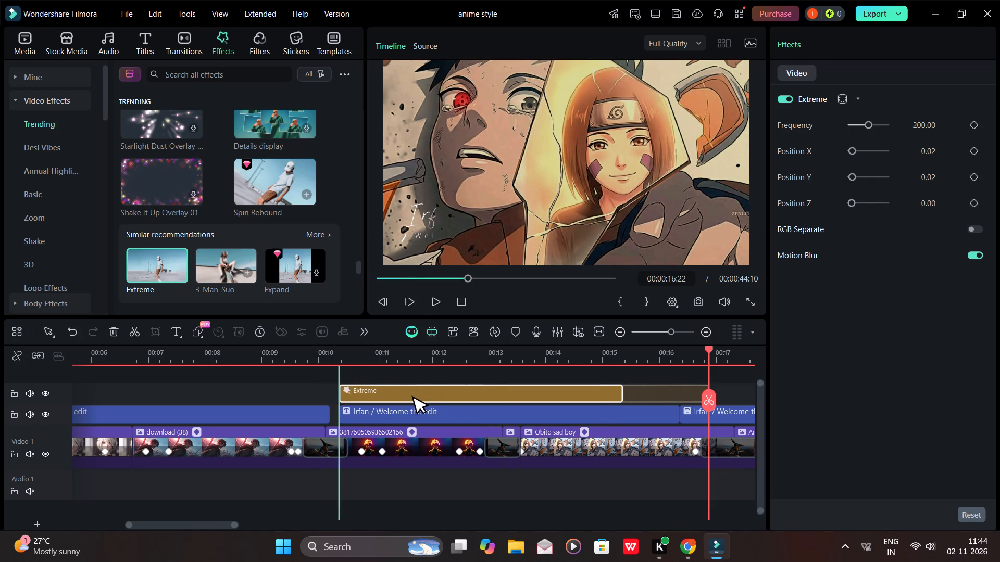
left_click_drag(403, 390, 405, 390)
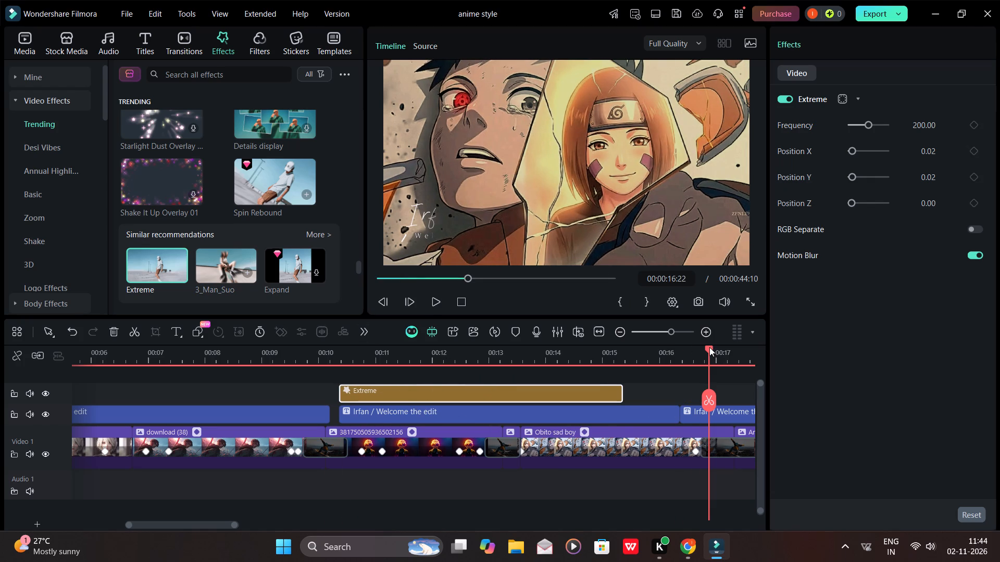
Play the Extreme effect over the glowing yellow-haired character and compare it with previews of the 3_Man_Suo and Spin Rebound effects.
left_click_drag(709, 347, 324, 365)
key("space")
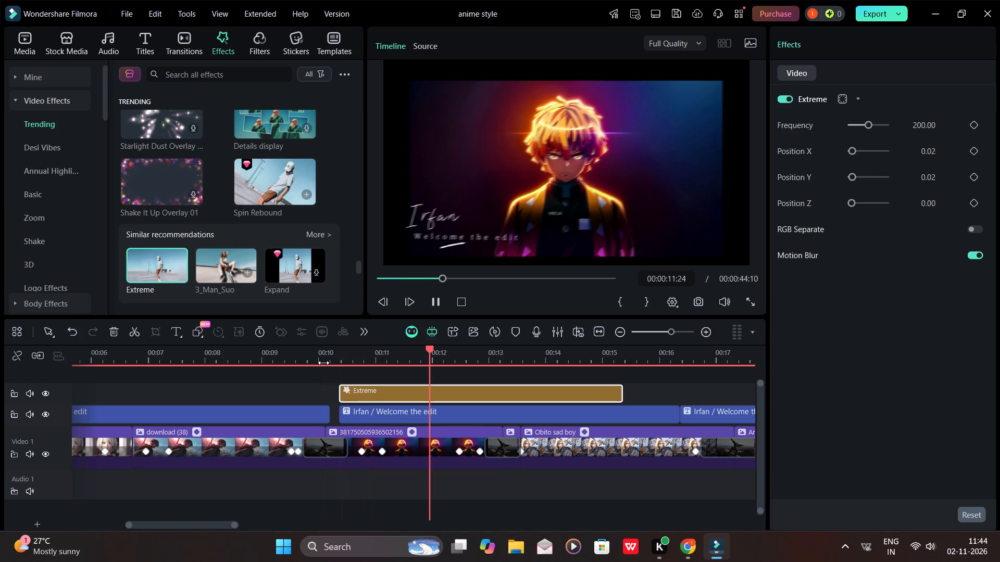
key("space")
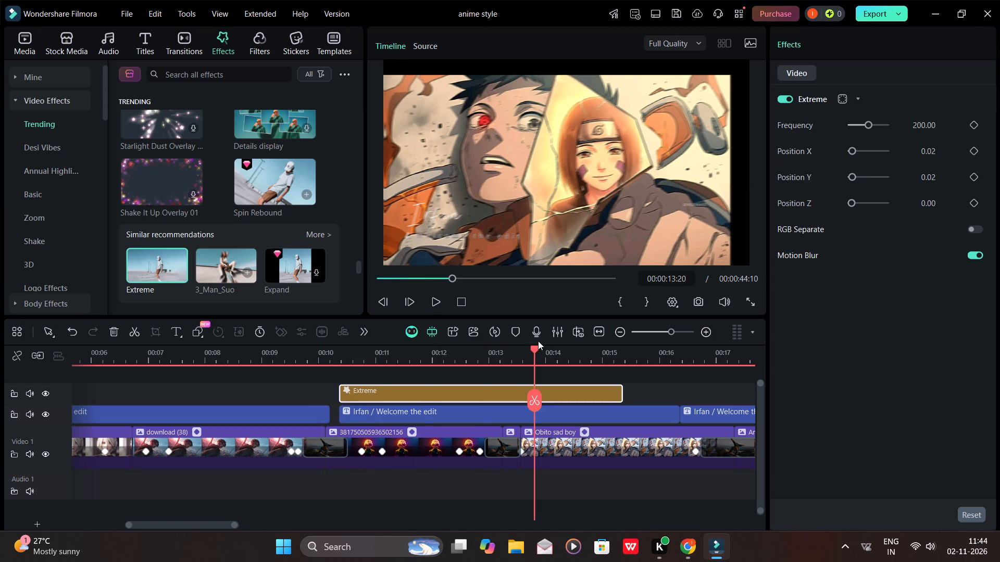
left_click_drag(534, 350, 330, 357)
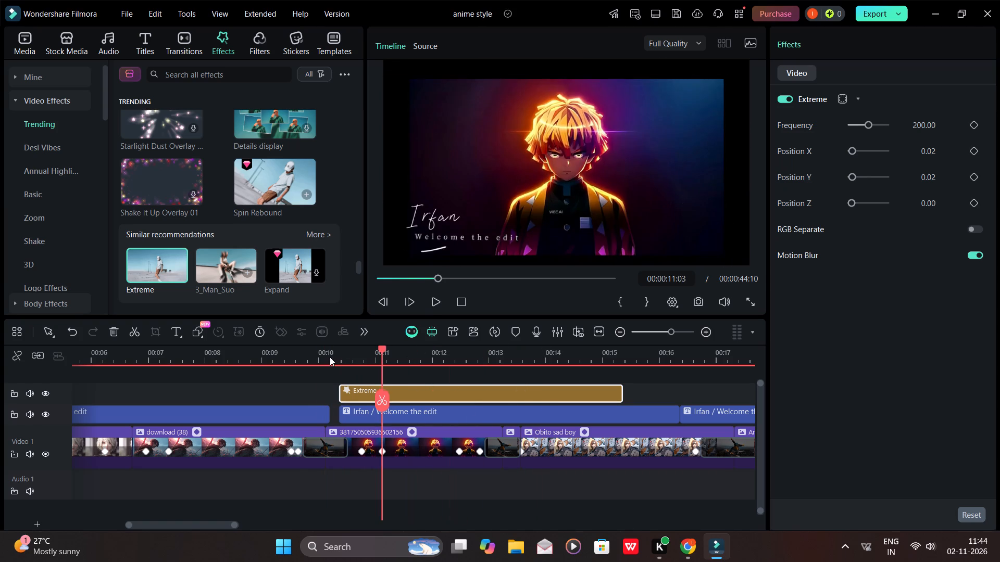
left_click_drag(330, 357, 376, 371)
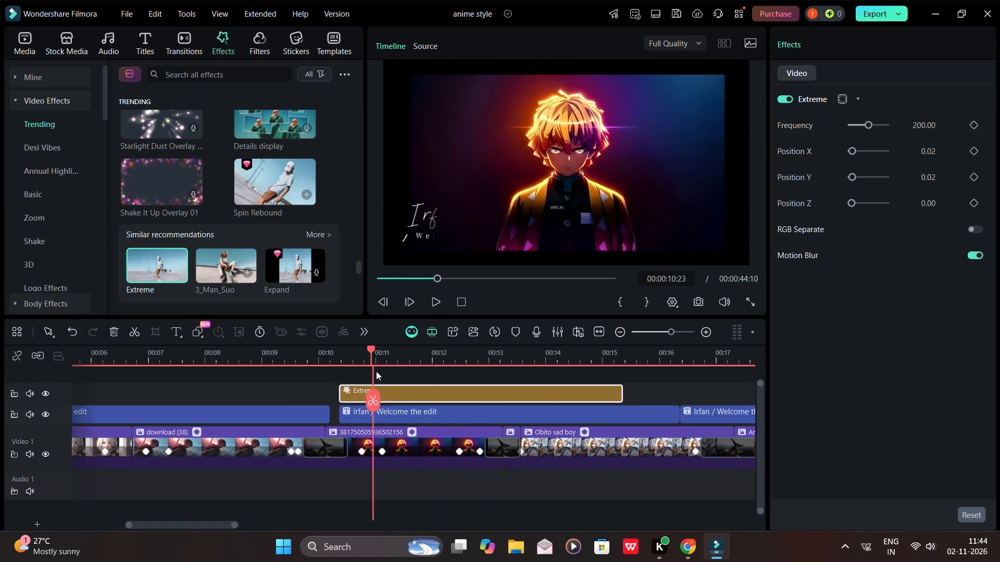
left_click_drag(376, 371, 382, 372)
left_click(223, 273)
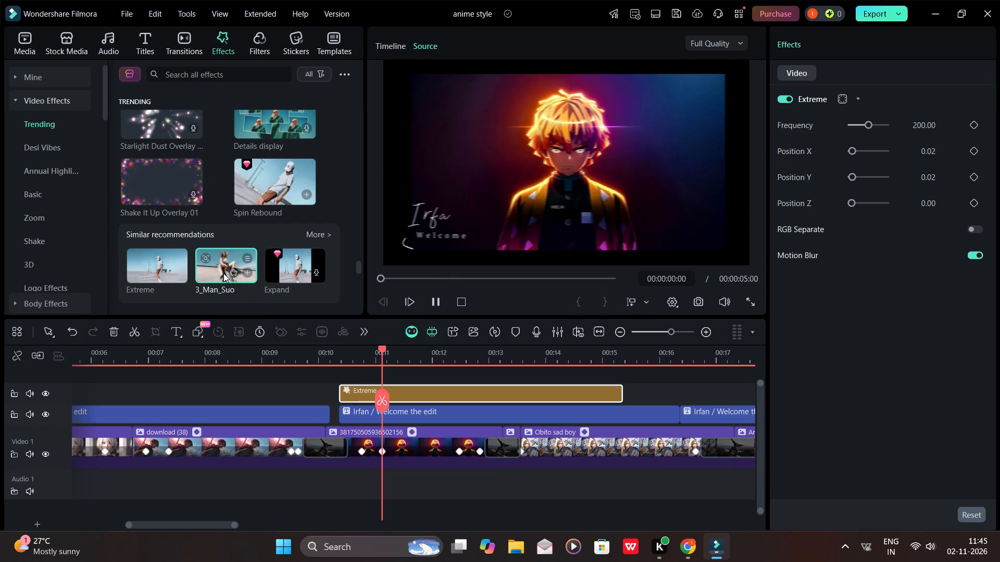
left_click(165, 267)
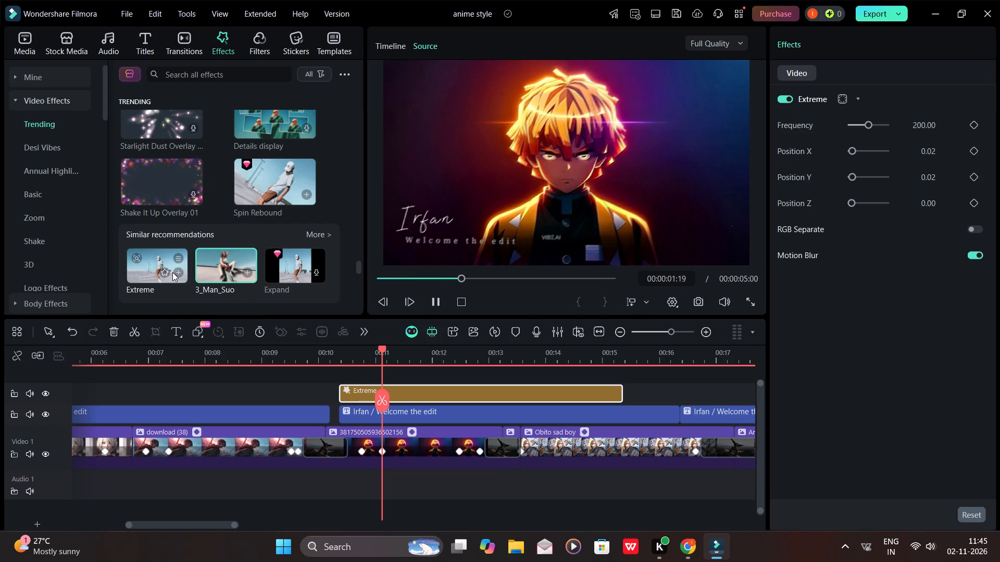
left_click(274, 190)
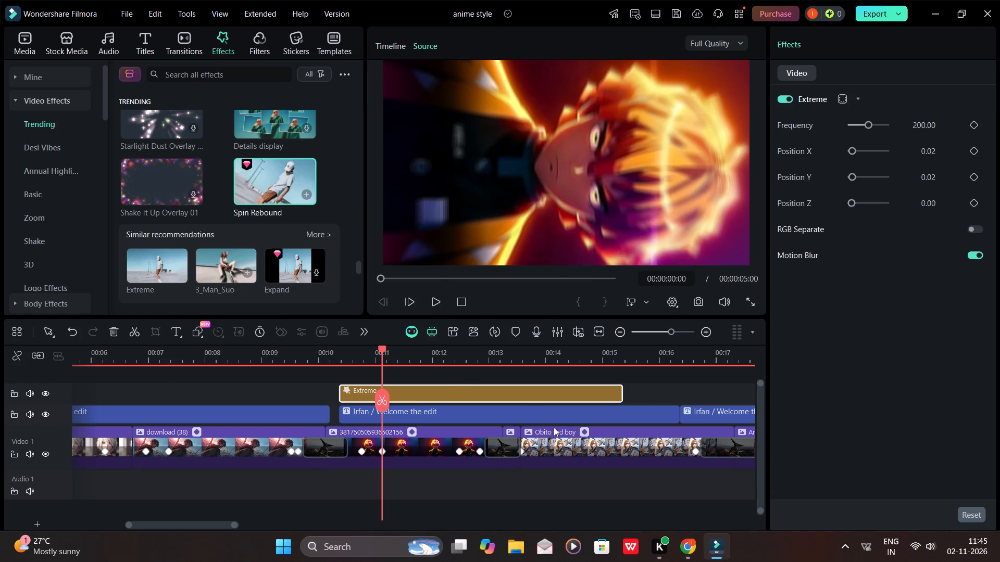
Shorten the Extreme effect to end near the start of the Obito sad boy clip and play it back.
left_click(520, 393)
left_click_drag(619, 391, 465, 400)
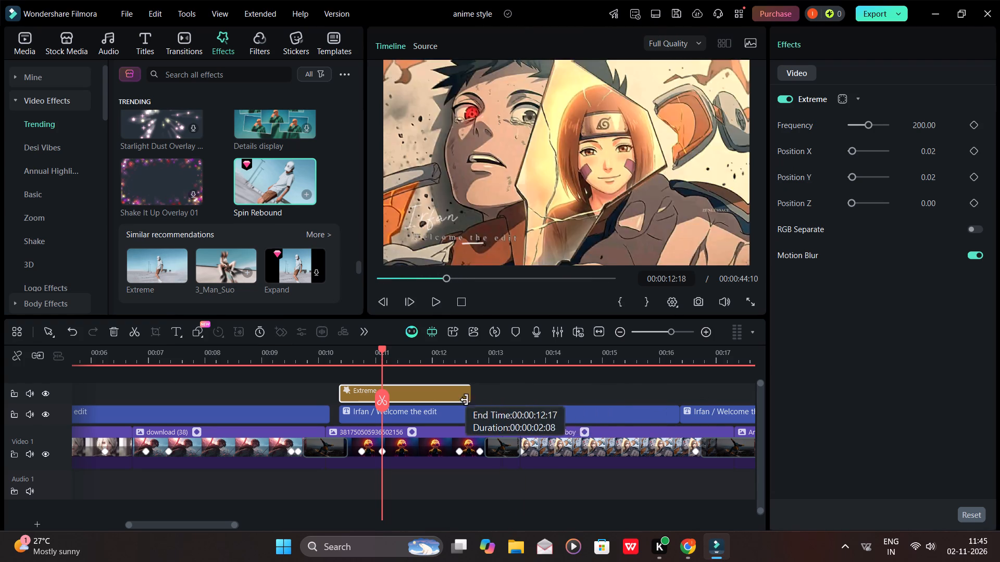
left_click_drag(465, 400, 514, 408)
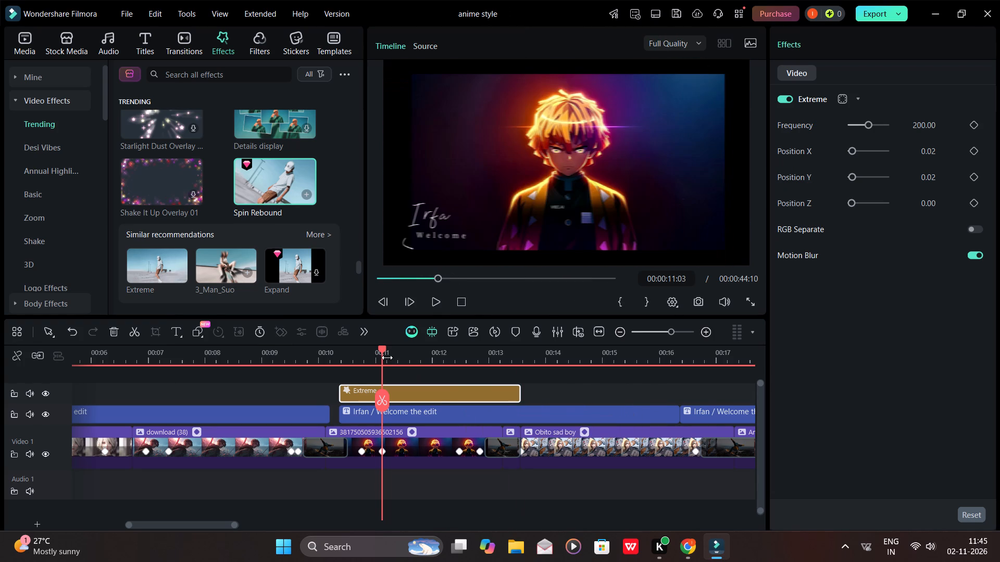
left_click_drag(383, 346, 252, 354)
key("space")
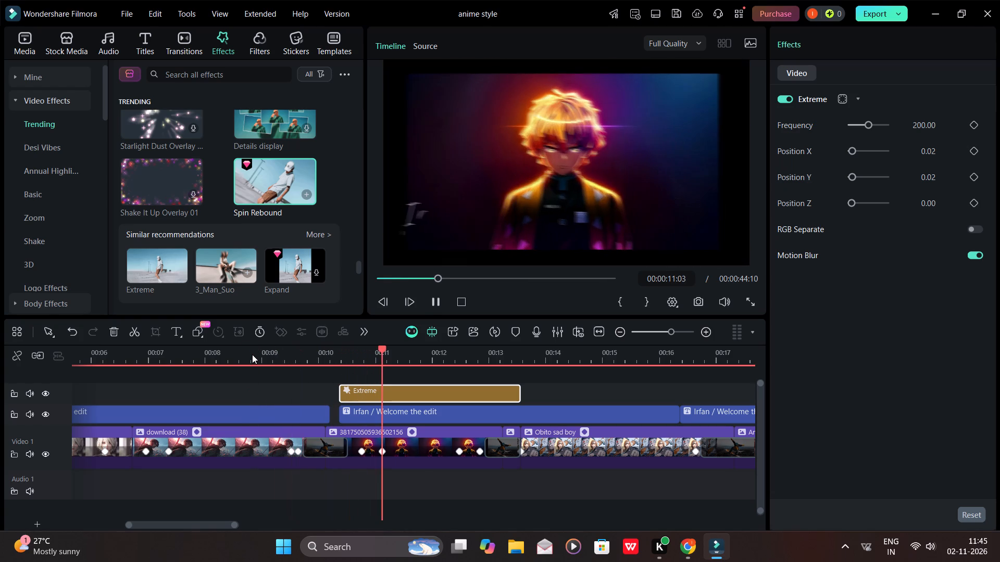
Delete the Extreme effect from the track above the titles.
left_click(406, 391)
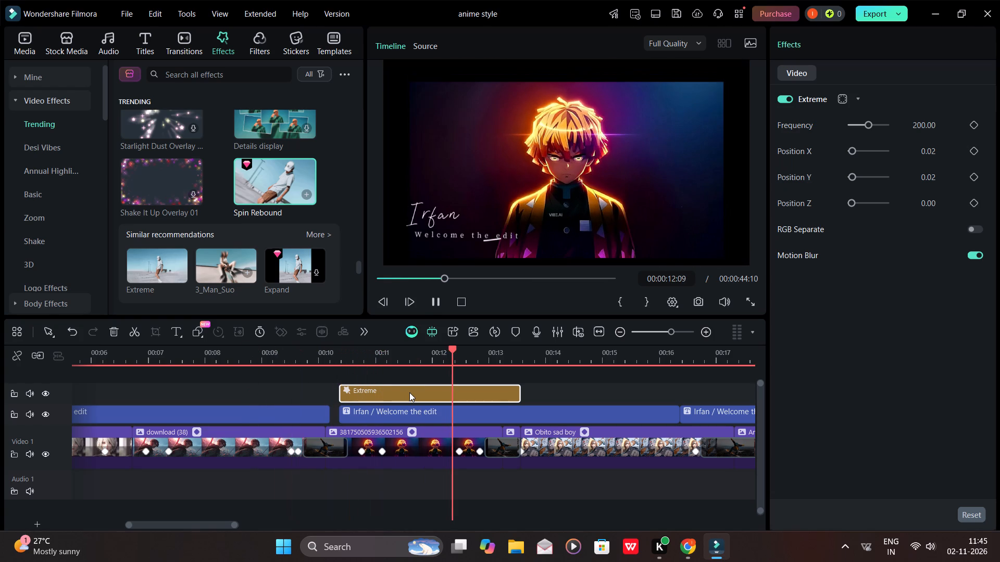
key("Delete")
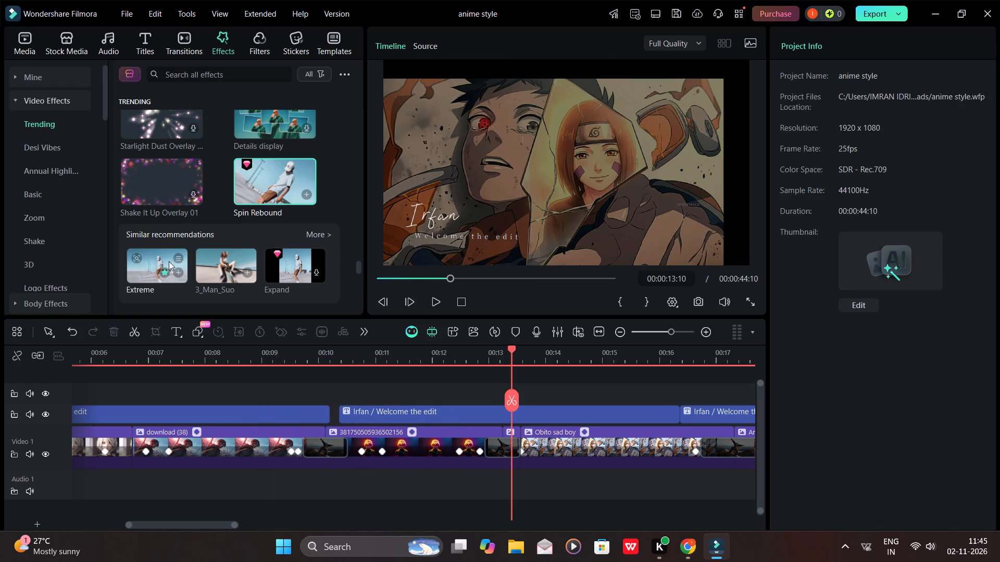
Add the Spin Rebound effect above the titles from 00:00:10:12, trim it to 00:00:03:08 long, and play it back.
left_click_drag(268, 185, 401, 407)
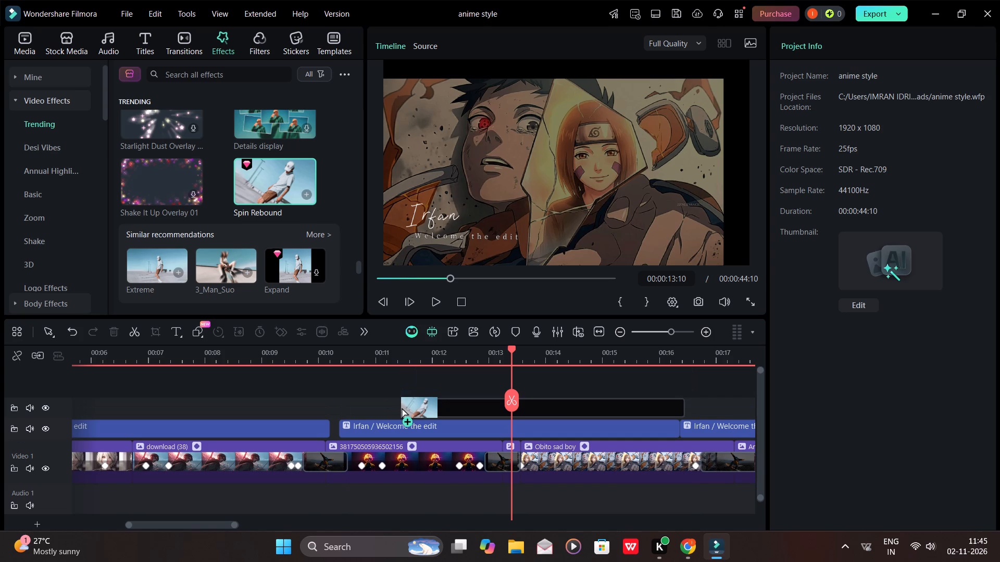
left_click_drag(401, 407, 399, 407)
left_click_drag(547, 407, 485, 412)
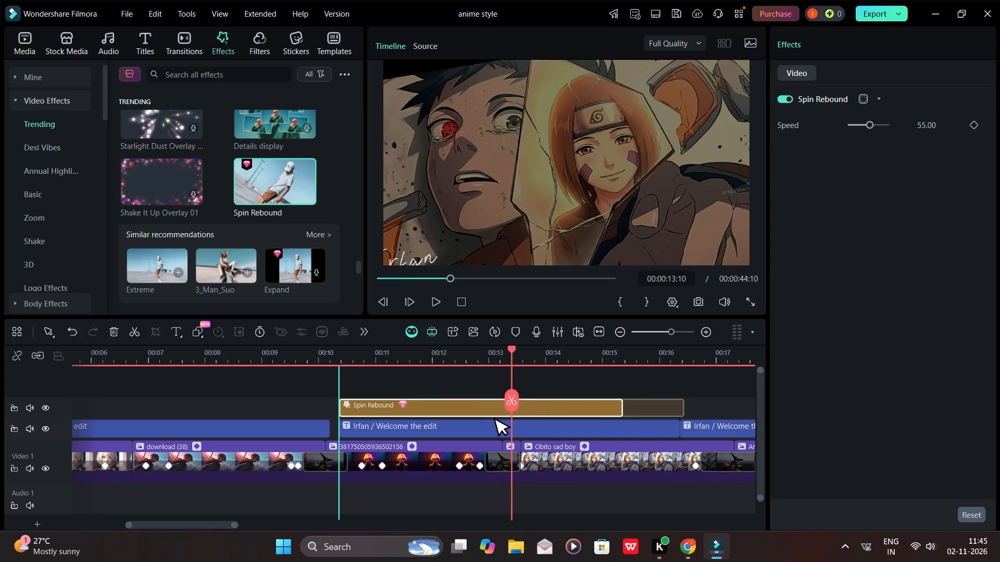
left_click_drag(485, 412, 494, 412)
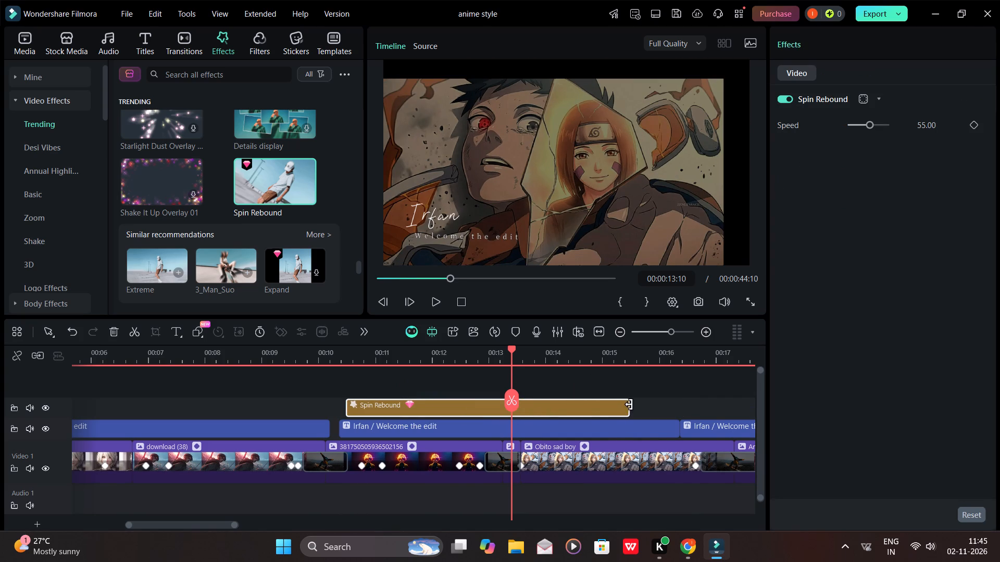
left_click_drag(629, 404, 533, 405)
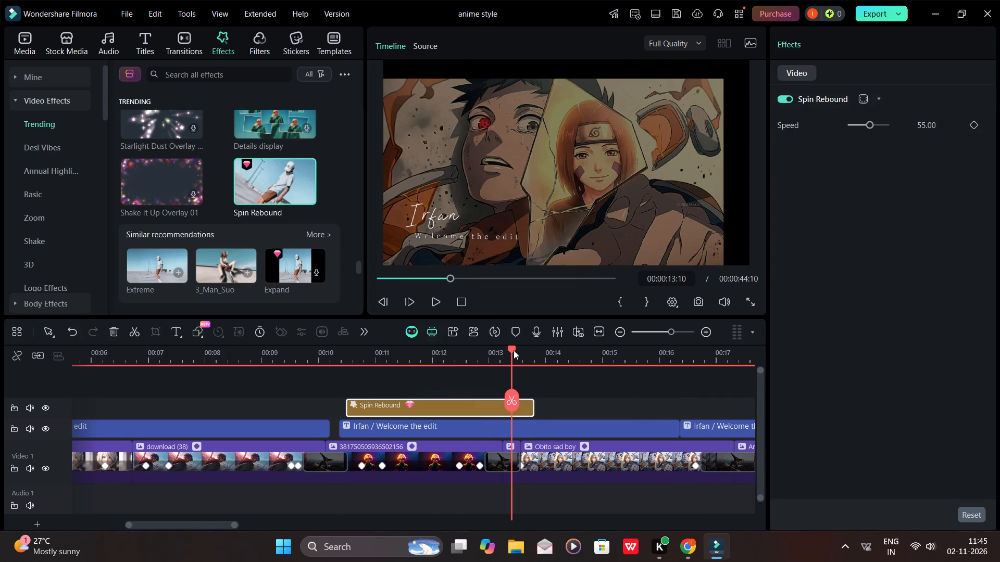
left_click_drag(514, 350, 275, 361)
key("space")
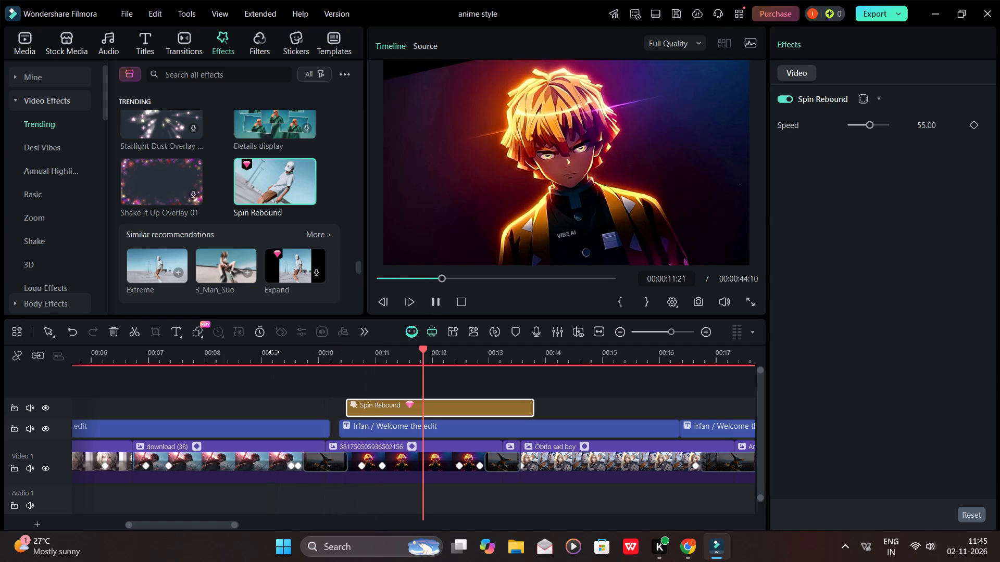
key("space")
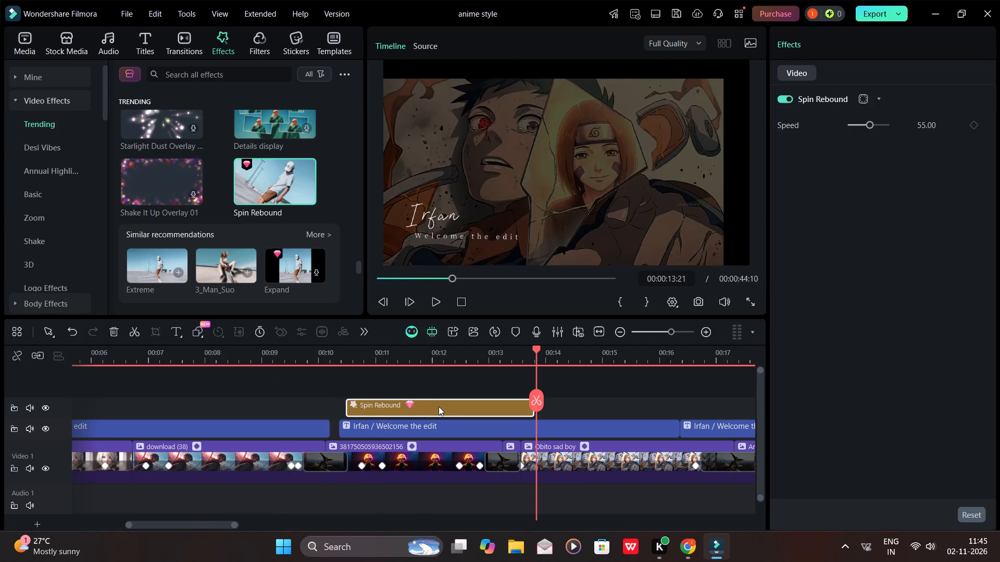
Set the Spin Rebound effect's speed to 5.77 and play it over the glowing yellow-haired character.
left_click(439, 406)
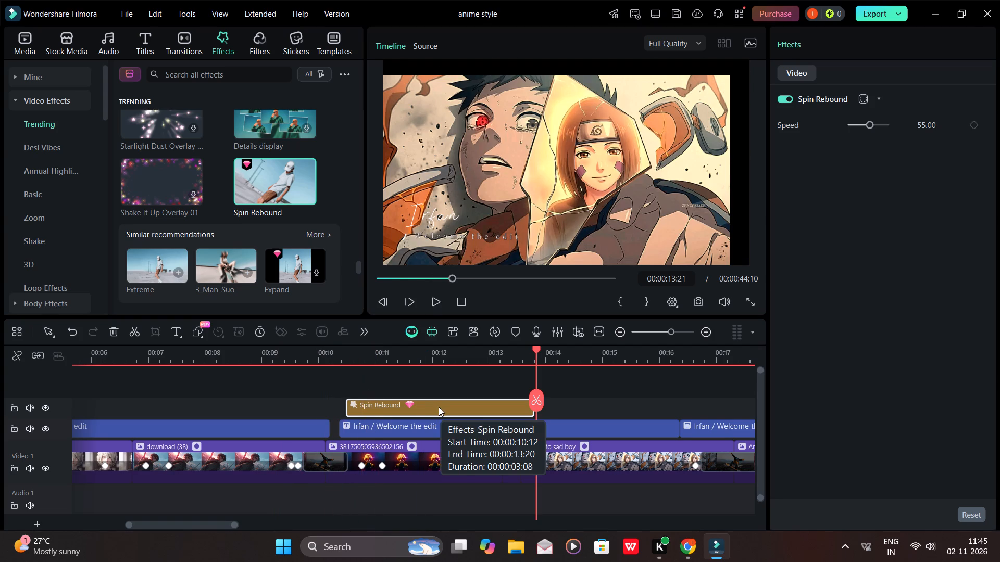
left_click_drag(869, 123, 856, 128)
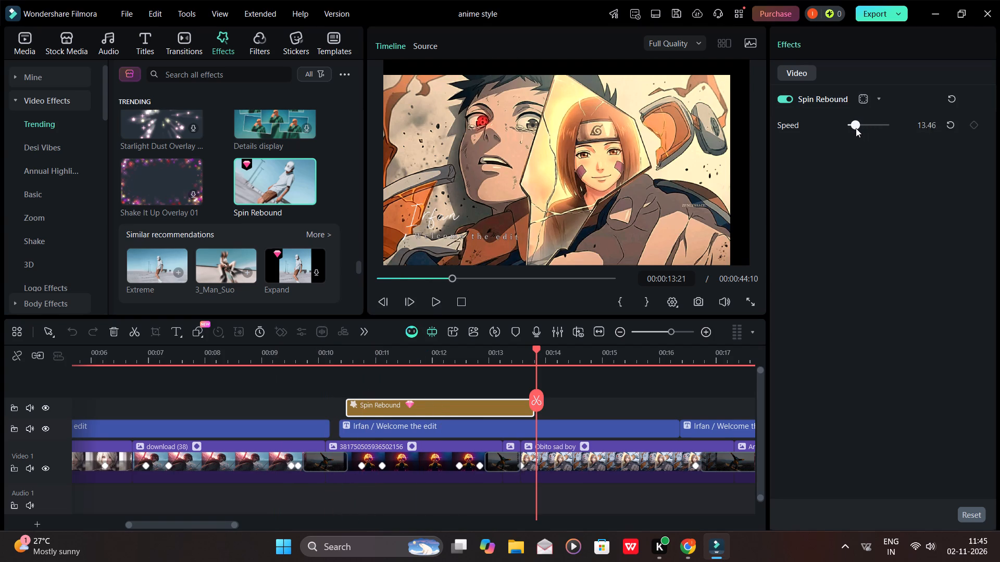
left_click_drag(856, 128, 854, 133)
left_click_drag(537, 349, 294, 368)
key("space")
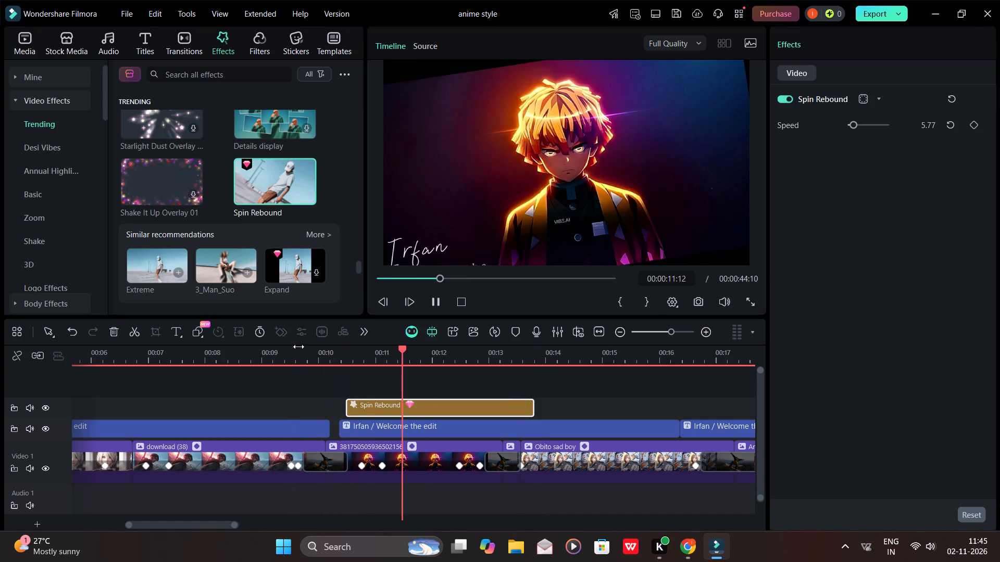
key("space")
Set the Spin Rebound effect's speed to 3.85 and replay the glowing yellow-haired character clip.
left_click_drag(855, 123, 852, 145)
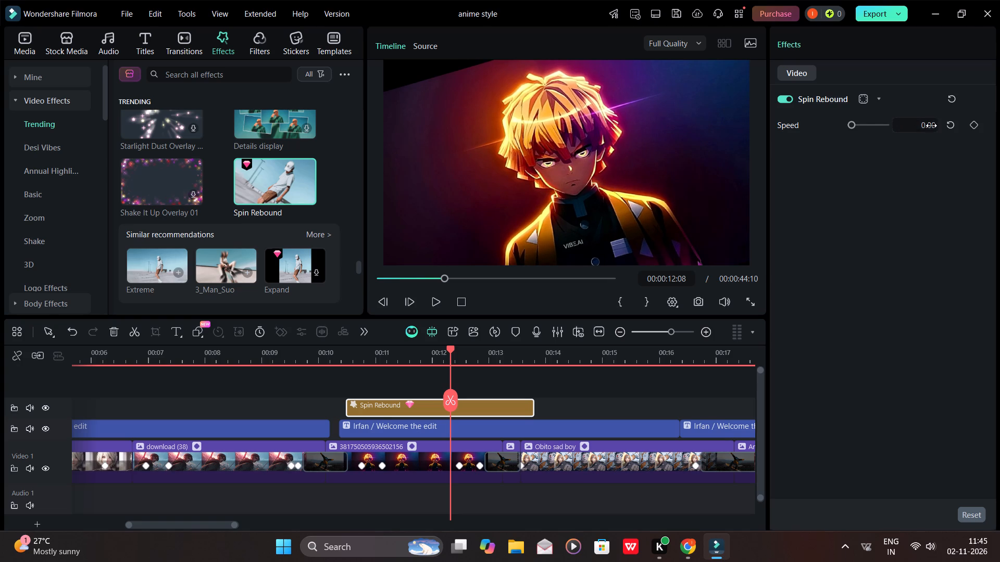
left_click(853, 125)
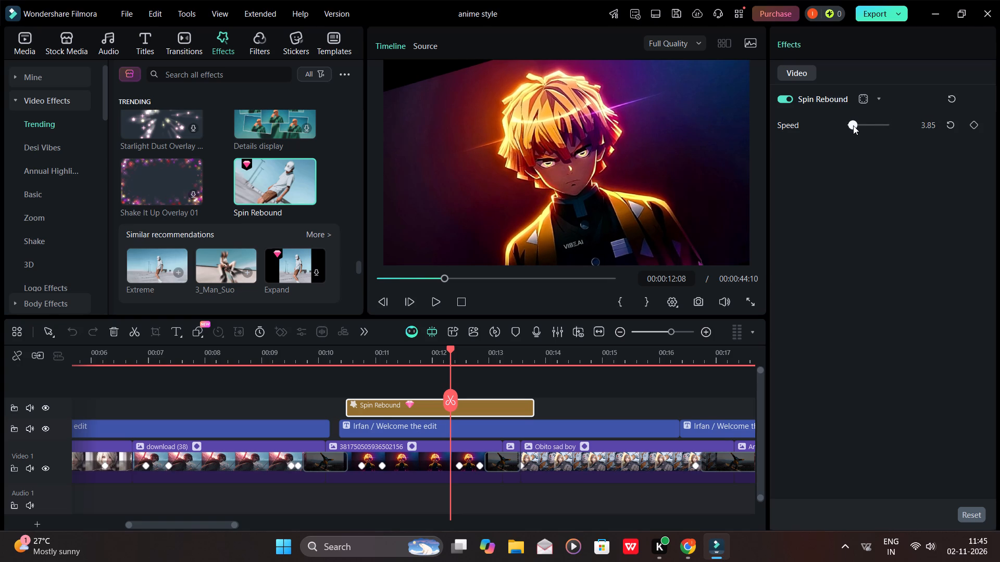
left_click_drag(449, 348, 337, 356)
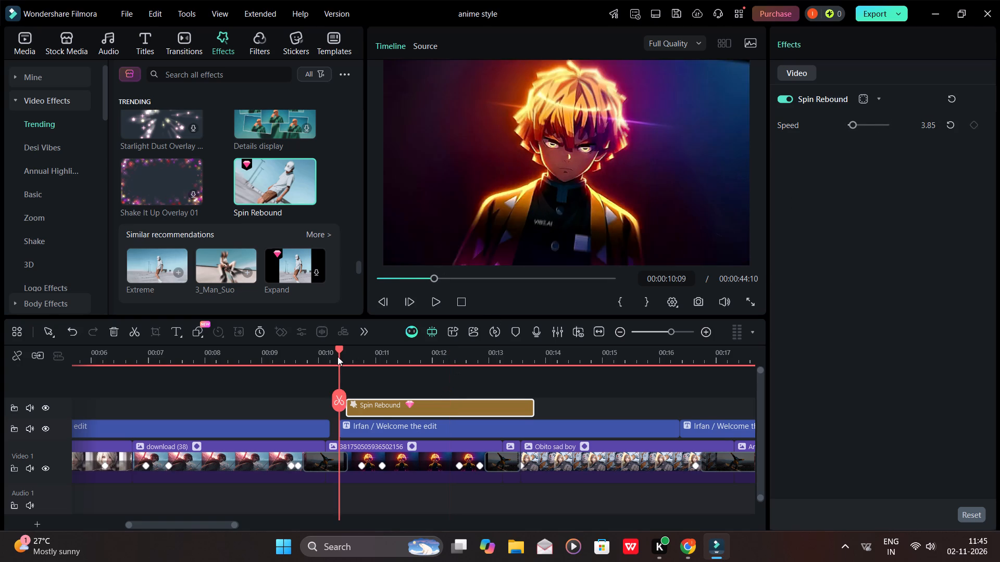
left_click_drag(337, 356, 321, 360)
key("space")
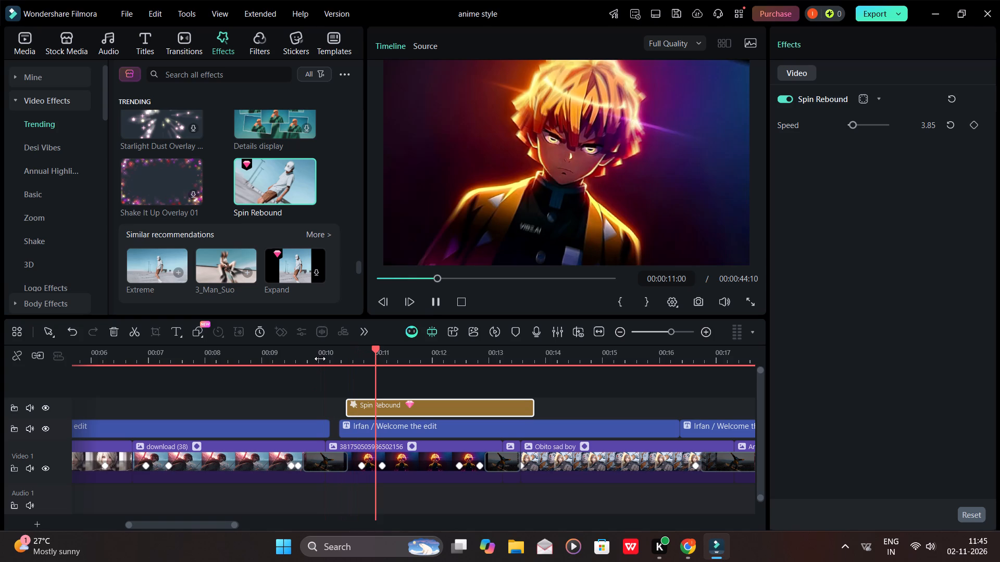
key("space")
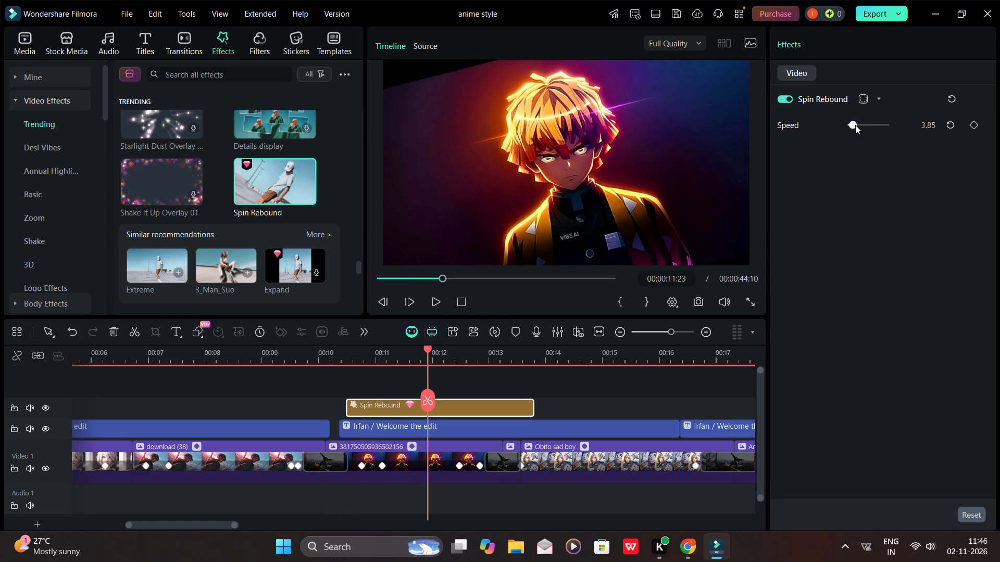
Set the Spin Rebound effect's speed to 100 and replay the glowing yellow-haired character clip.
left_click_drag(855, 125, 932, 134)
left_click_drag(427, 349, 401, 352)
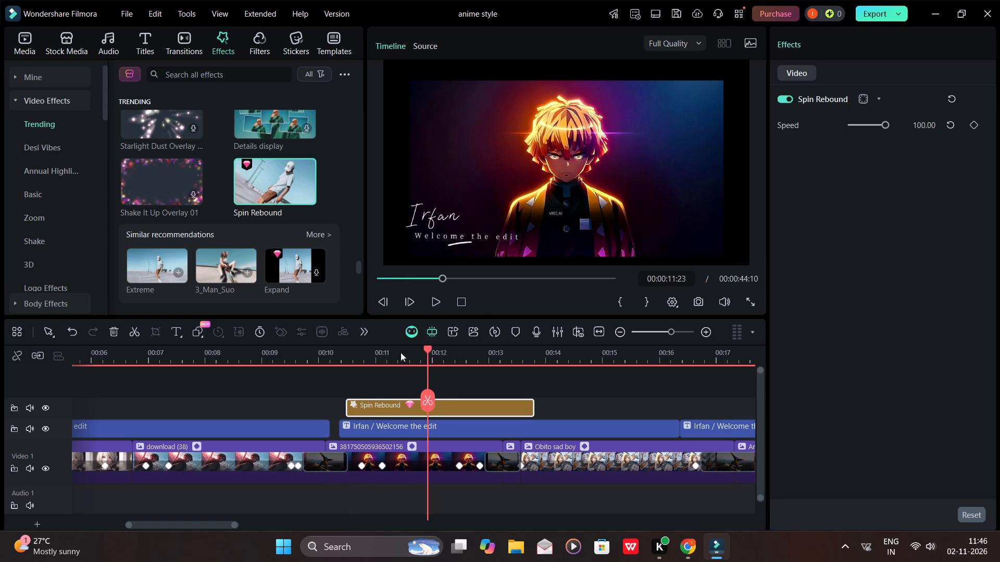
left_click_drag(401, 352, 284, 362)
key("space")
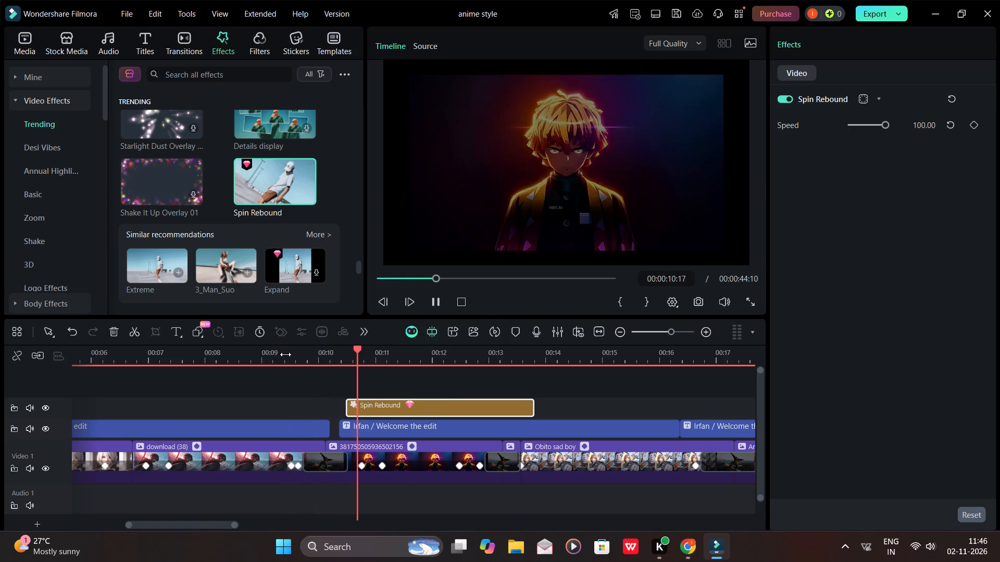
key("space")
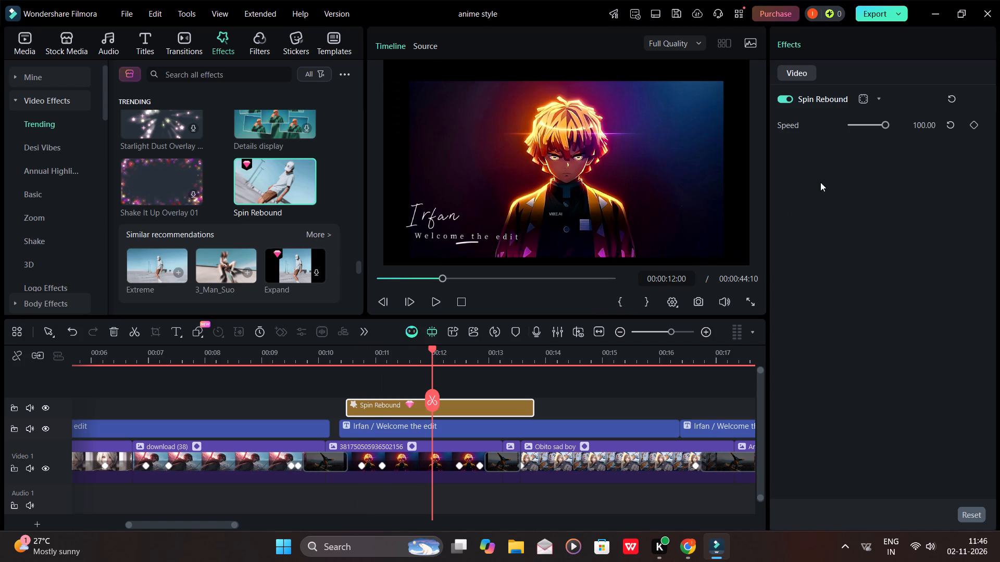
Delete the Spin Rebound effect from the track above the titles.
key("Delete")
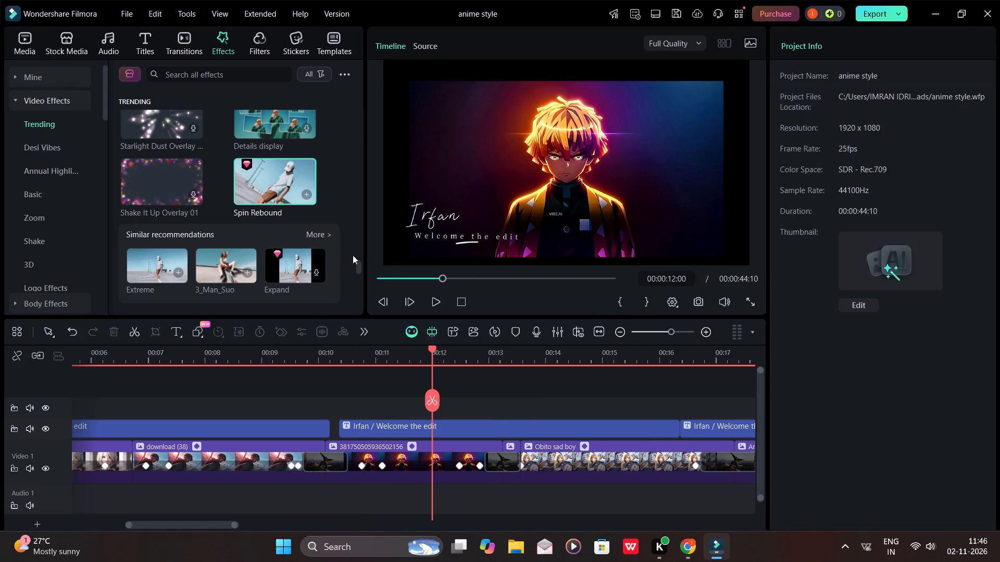
Examine the remaining Trending video effects and the Desi Vibes and Annual Highlights categories.
left_click_drag(359, 270, 360, 274)
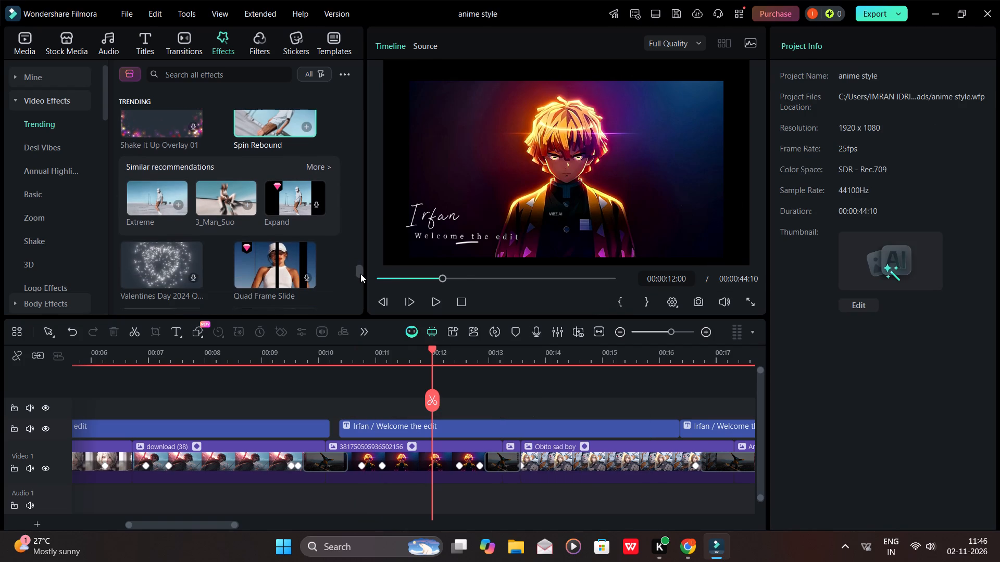
left_click_drag(360, 274, 360, 274)
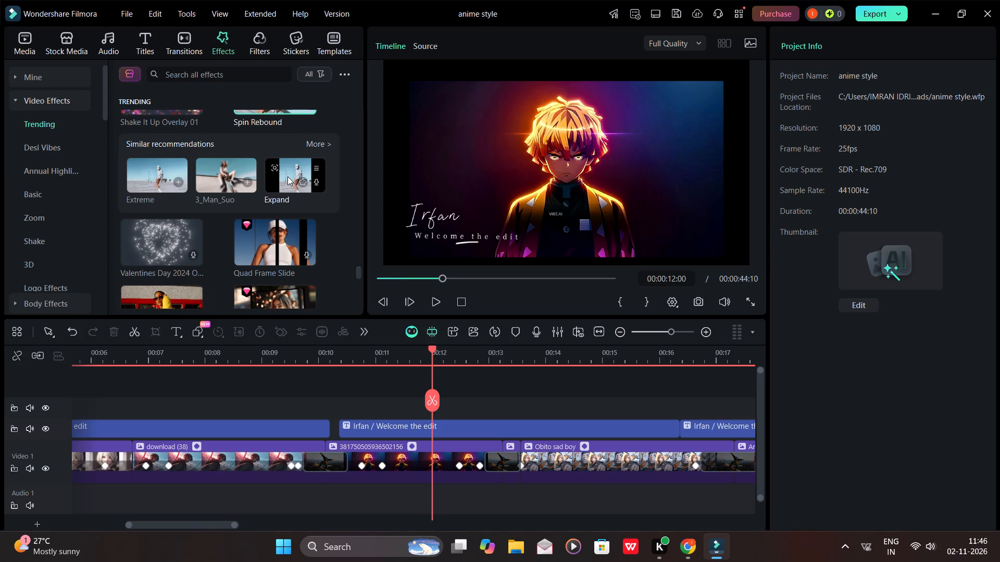
left_click_drag(356, 273, 359, 282)
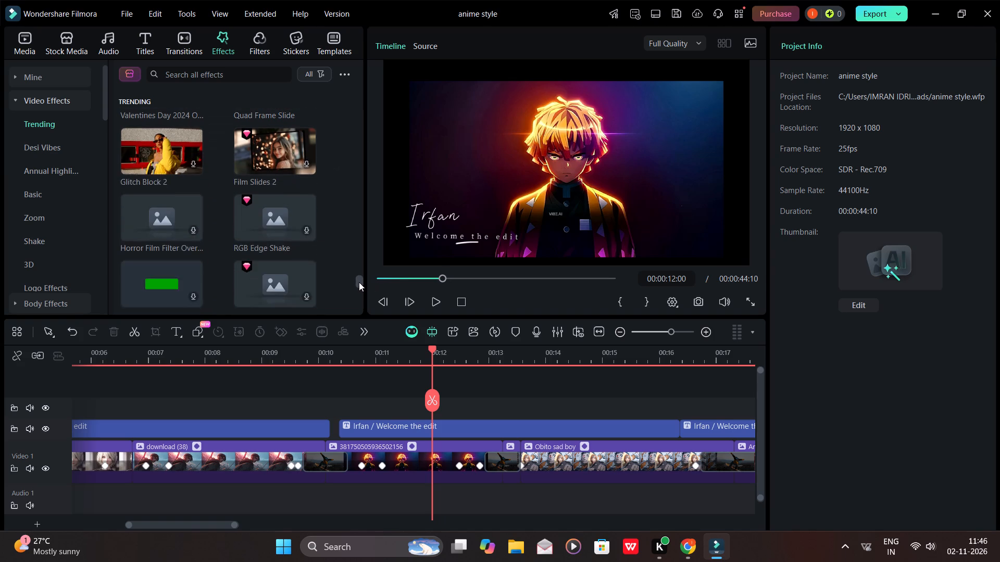
left_click_drag(359, 282, 360, 292)
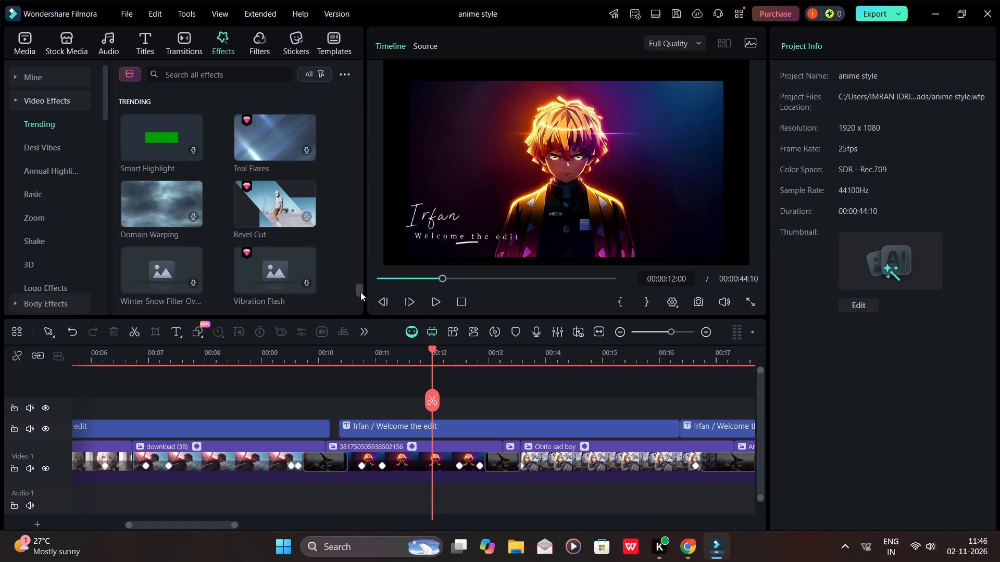
left_click_drag(360, 292, 357, 295)
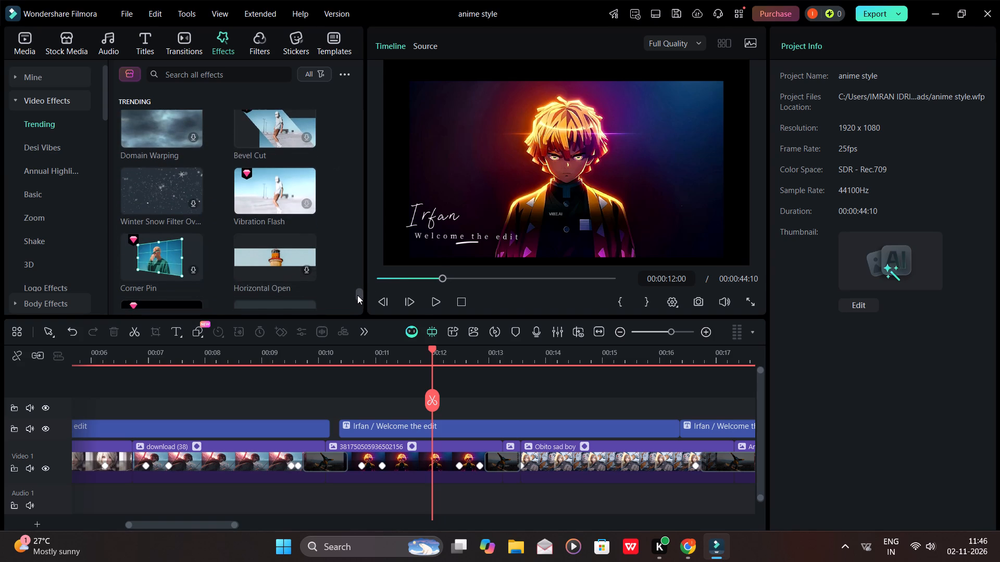
left_click_drag(357, 295, 356, 306)
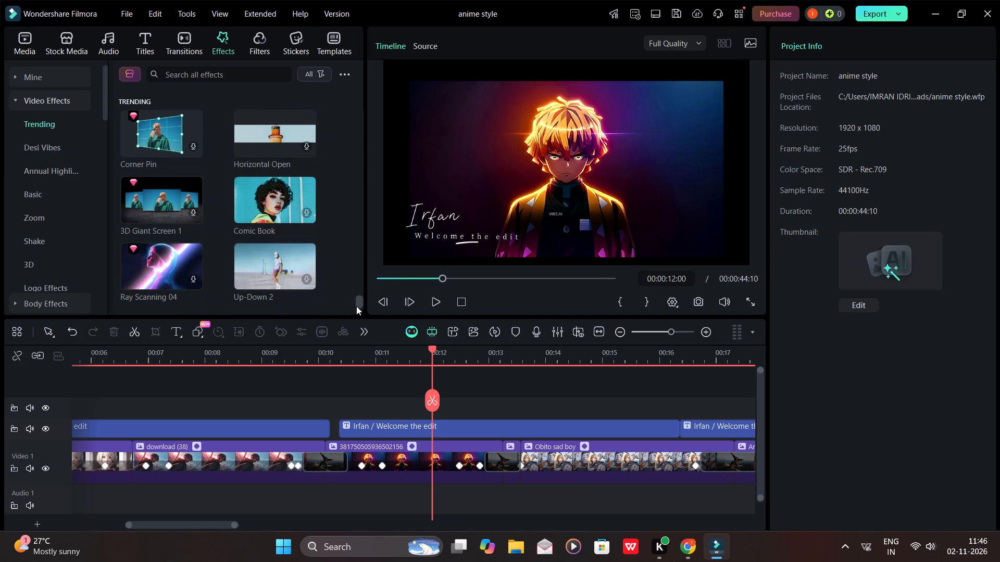
left_click_drag(356, 306, 356, 308)
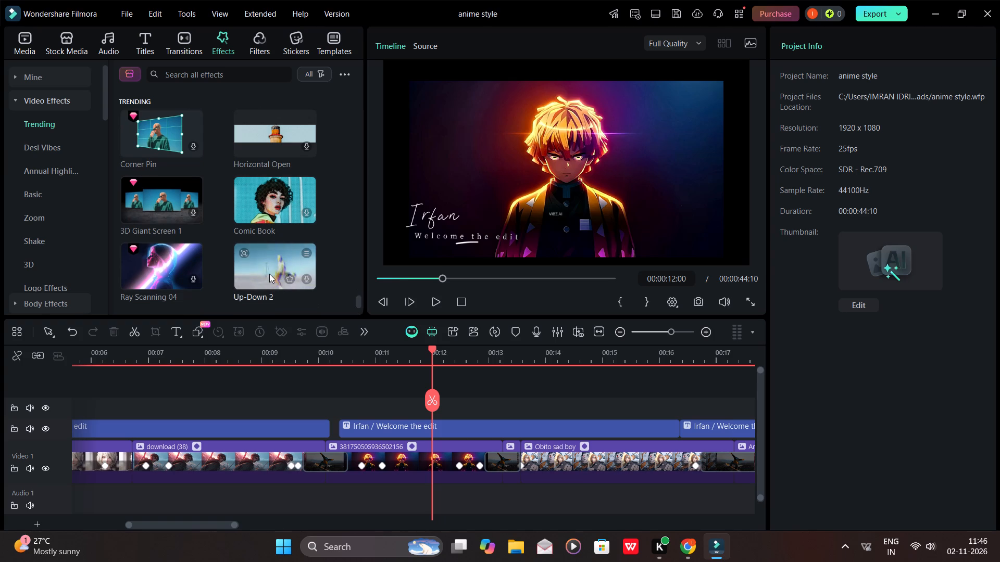
left_click_drag(354, 301, 355, 276)
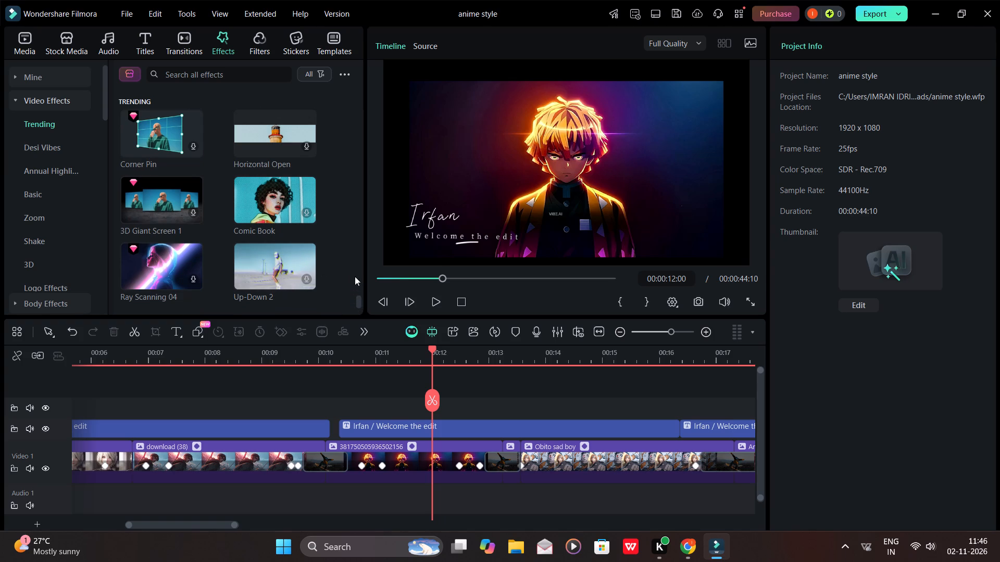
left_click_drag(355, 276, 355, 276)
left_click(45, 146)
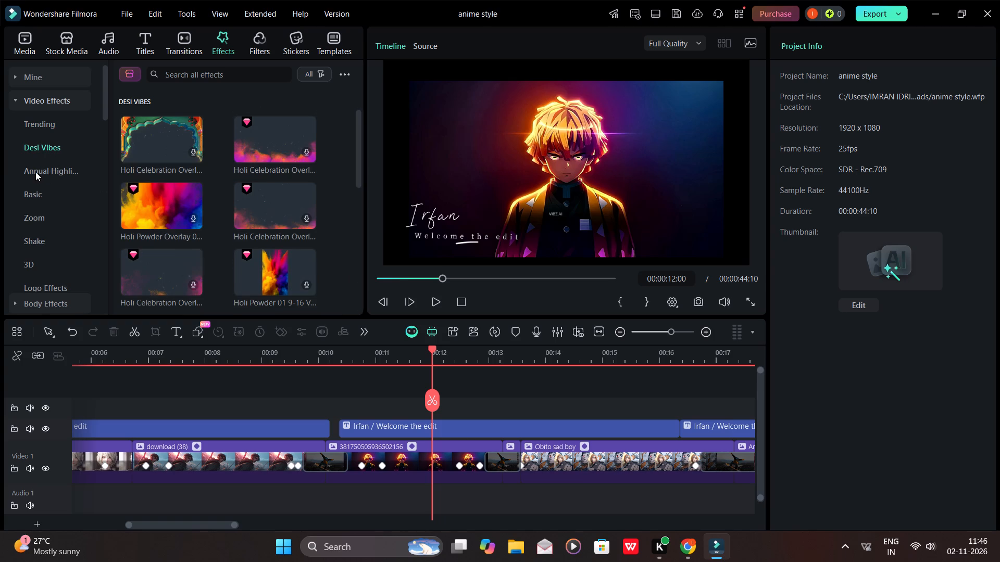
left_click(44, 170)
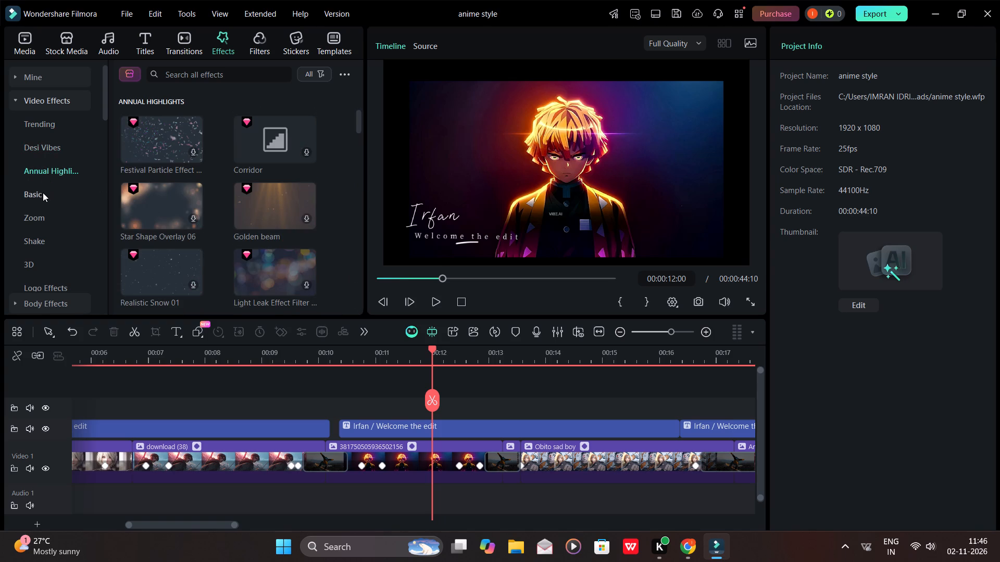
Preview the Mild effect from the Shake category and place it above the title over the glowing yellow-haired character clip.
left_click(36, 240)
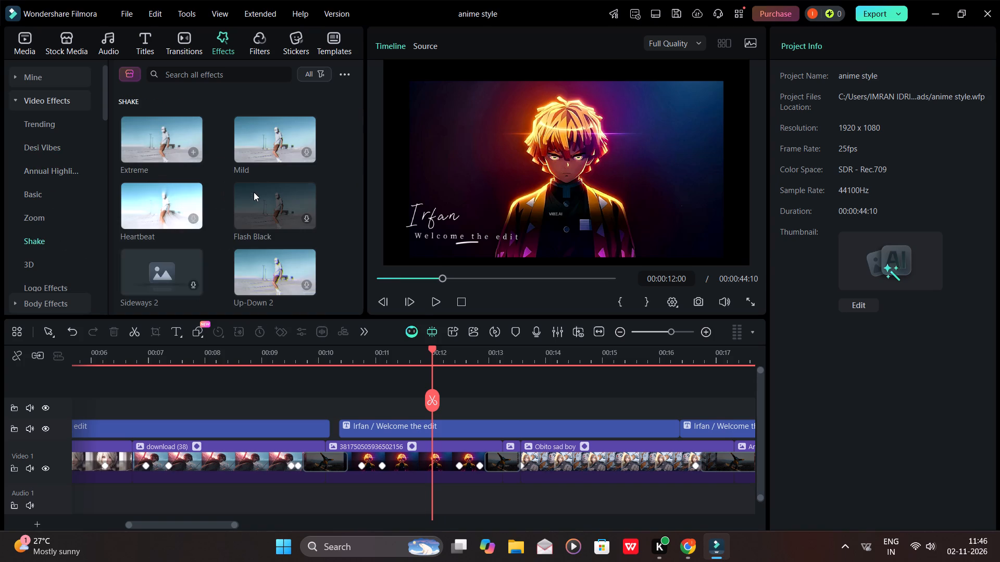
left_click(273, 137)
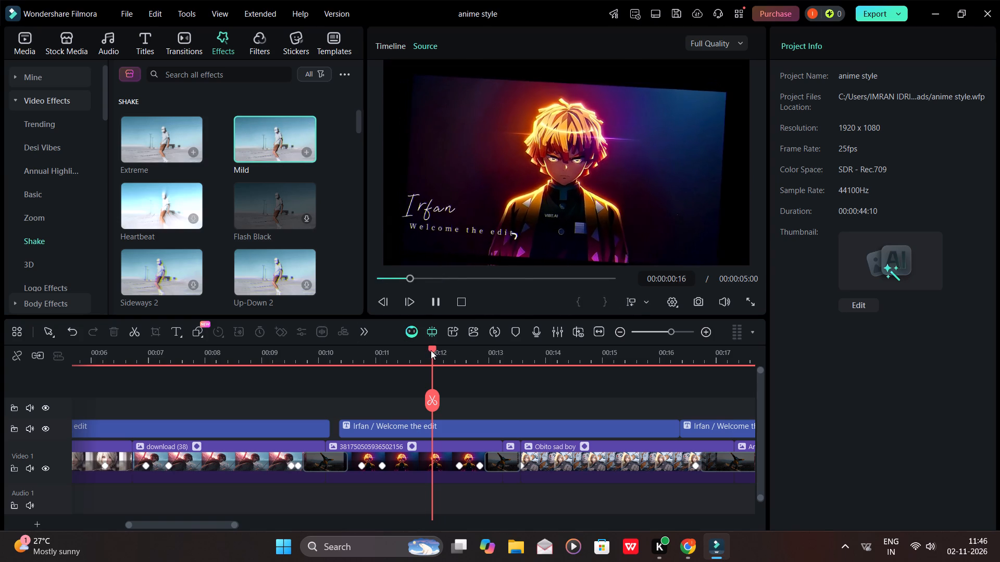
left_click_drag(431, 350, 315, 361)
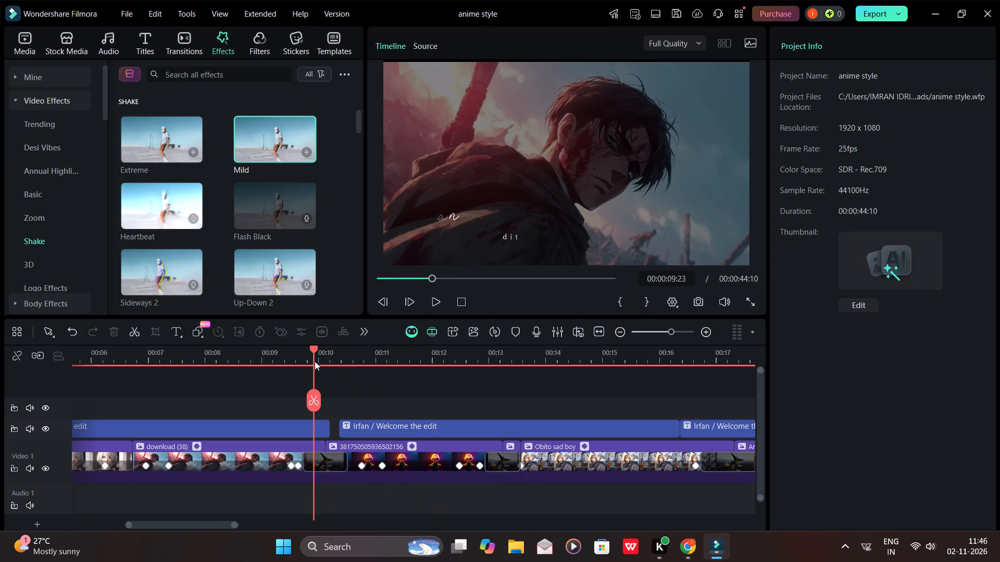
left_click_drag(315, 361, 328, 358)
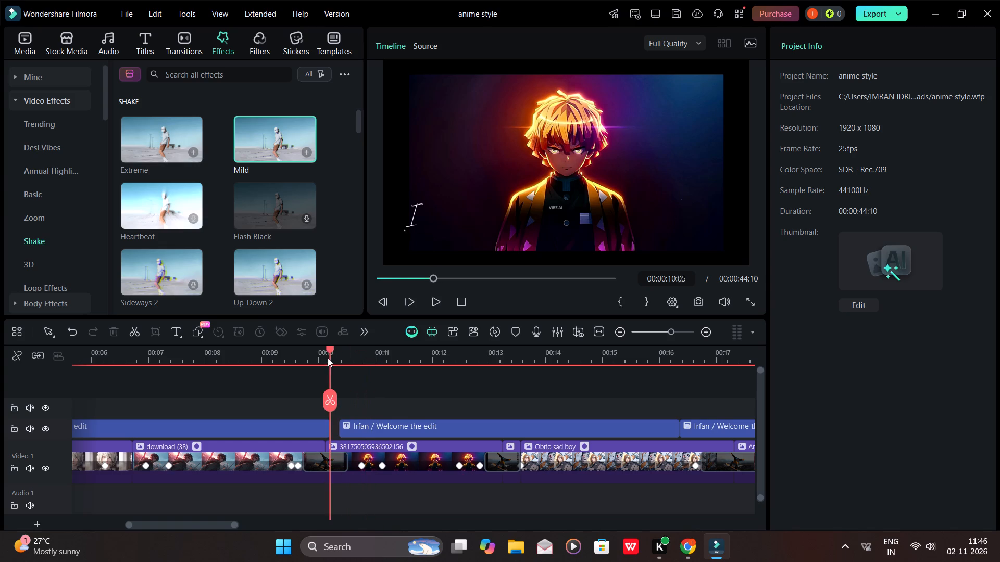
left_click_drag(328, 358, 329, 358)
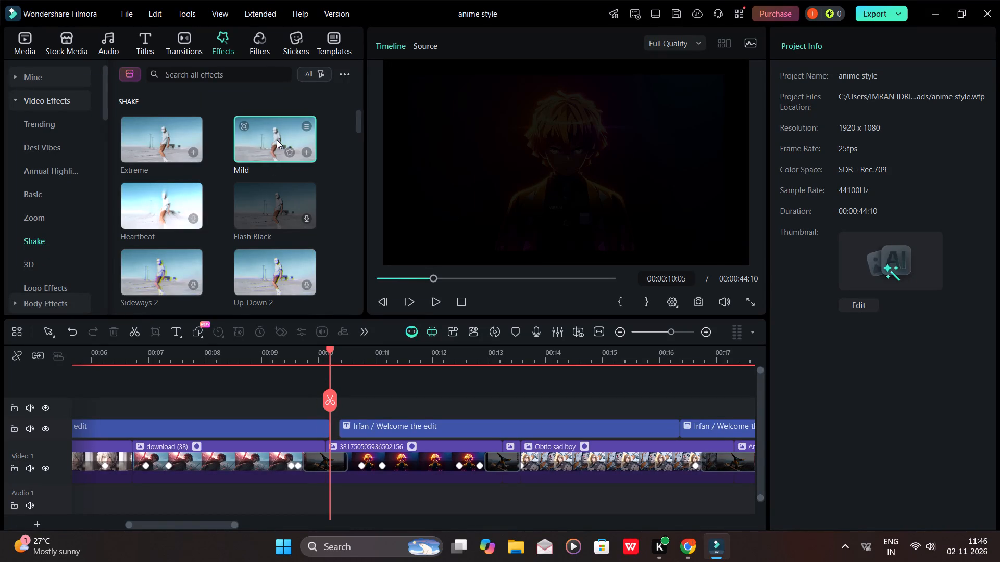
left_click_drag(277, 139, 358, 403)
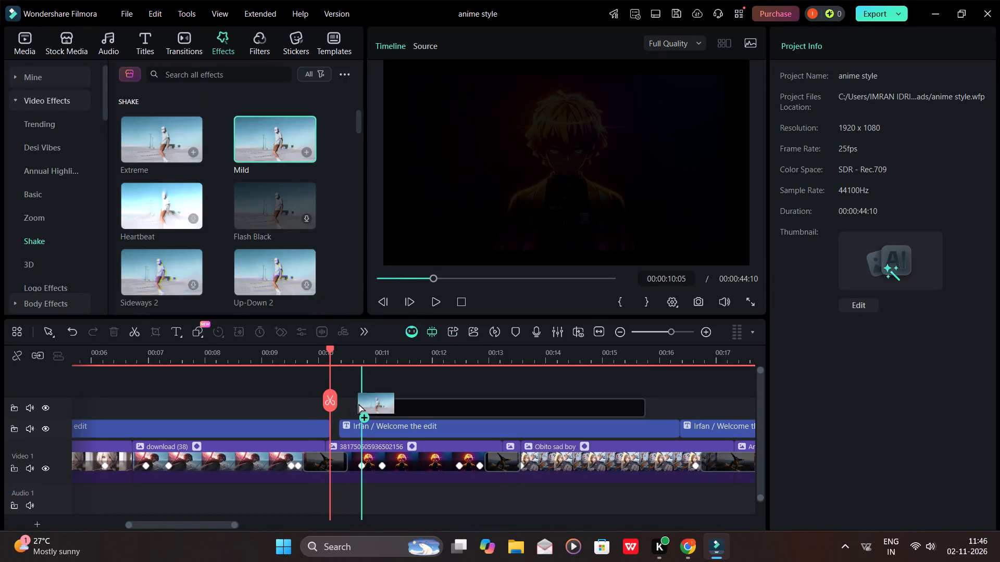
left_click_drag(358, 403, 346, 406)
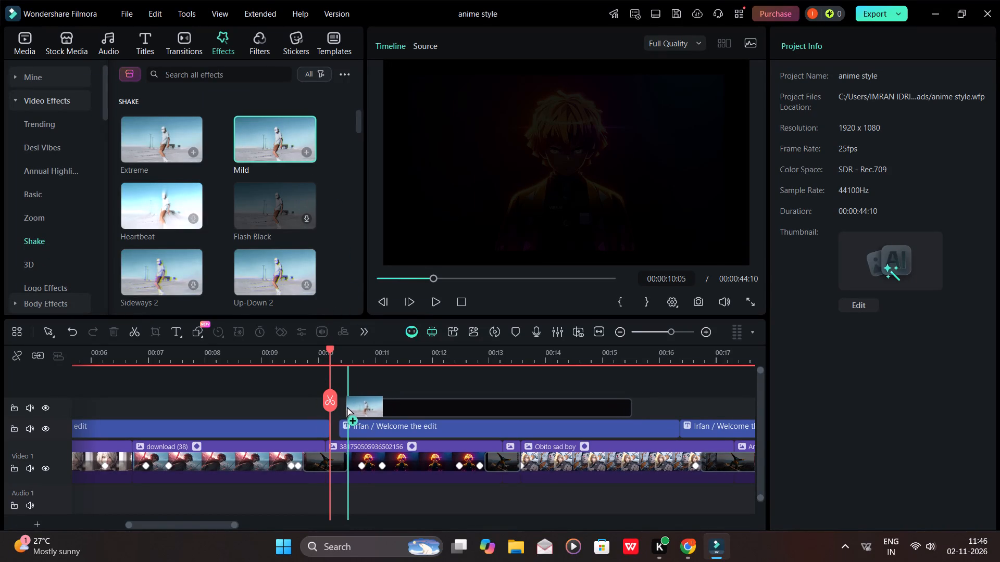
left_click_drag(346, 406, 347, 405)
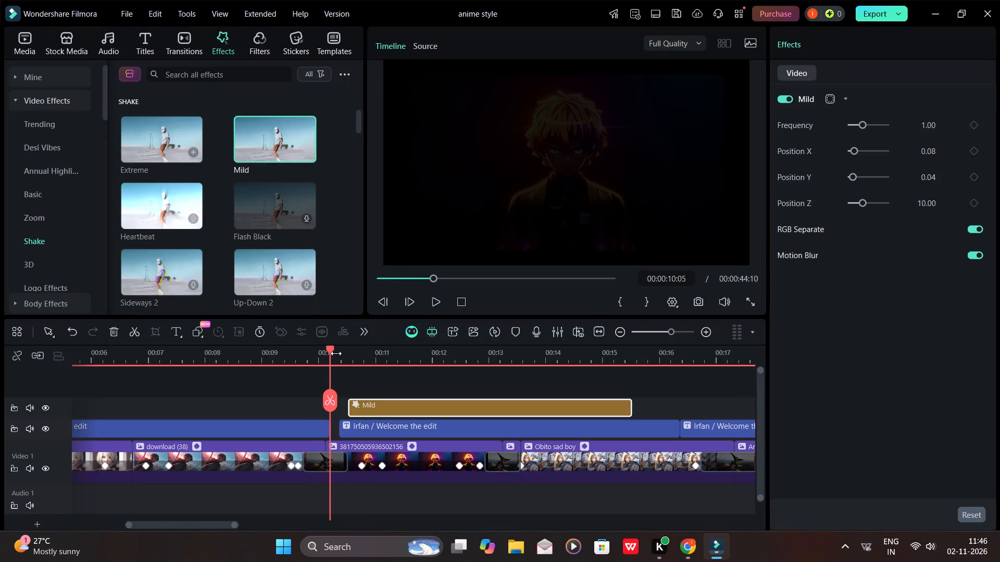
Play the Mild effect over the glowing yellow-haired character and into the Obito sad boy clip.
key("space")
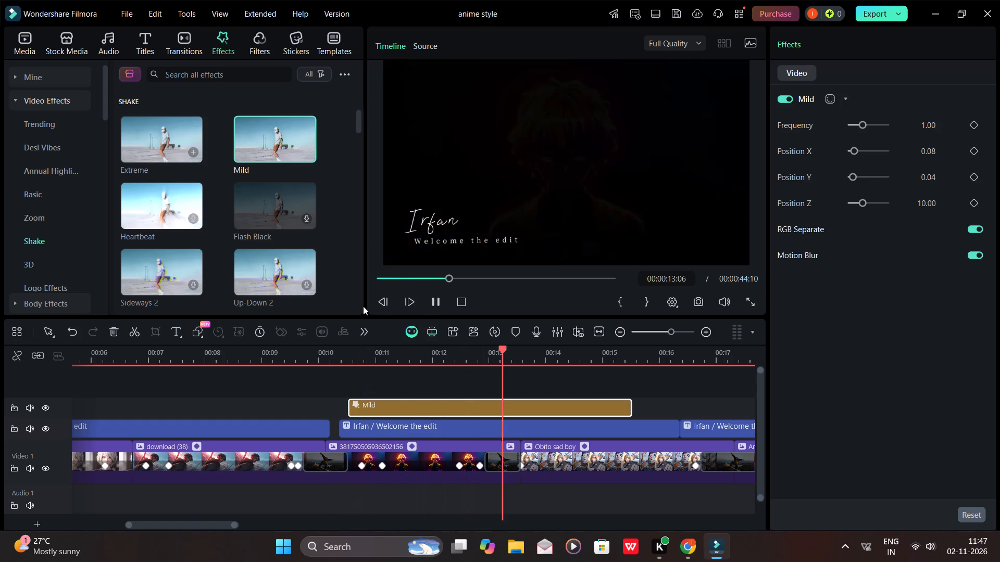
key("space")
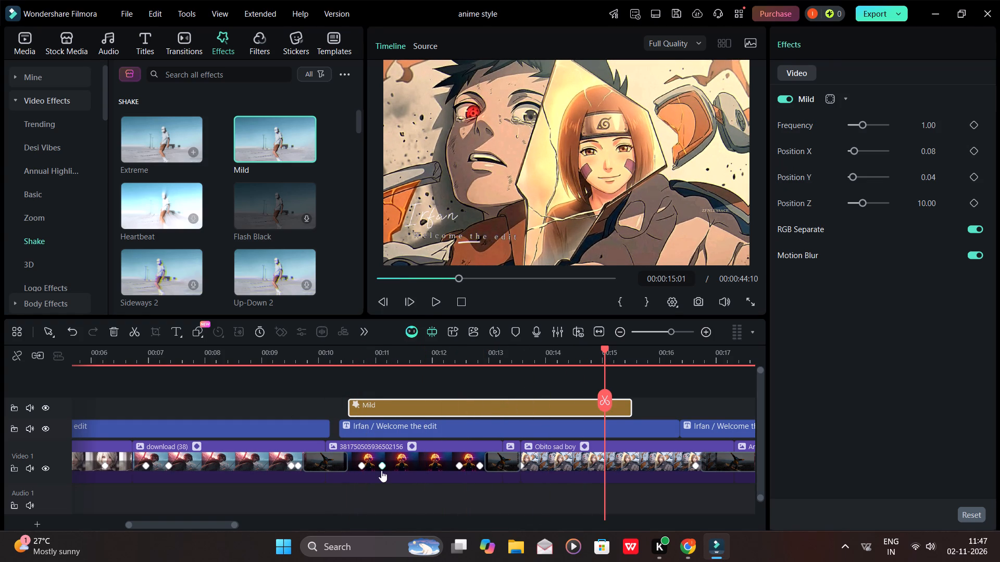
Move the Mild effect over the Semi-Realistic Demon Slayer characters clip so it ends where the Maple Story effect starts.
scroll(345, 469, "right", 5)
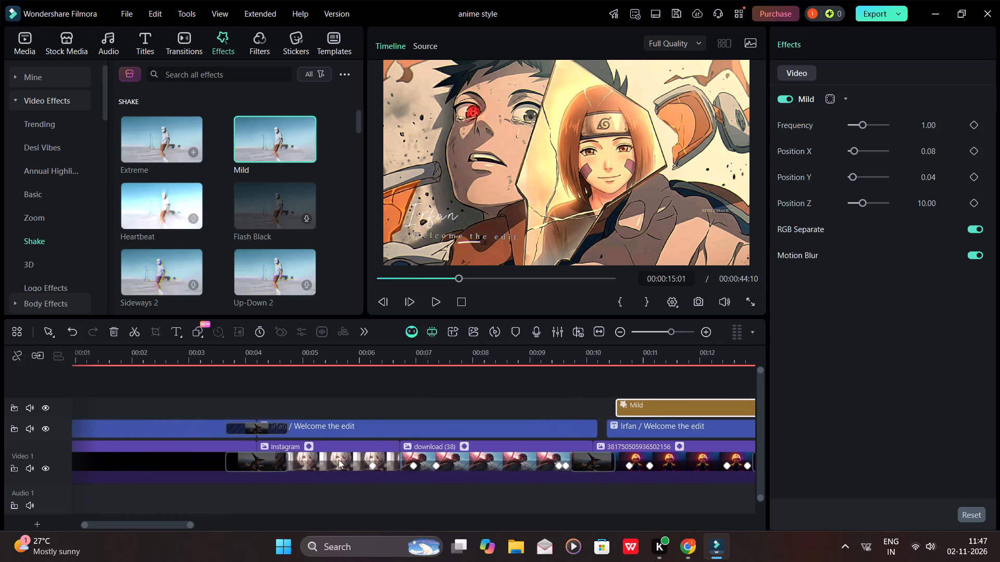
scroll(339, 459, "right", 2)
scroll(339, 457, "left", 2)
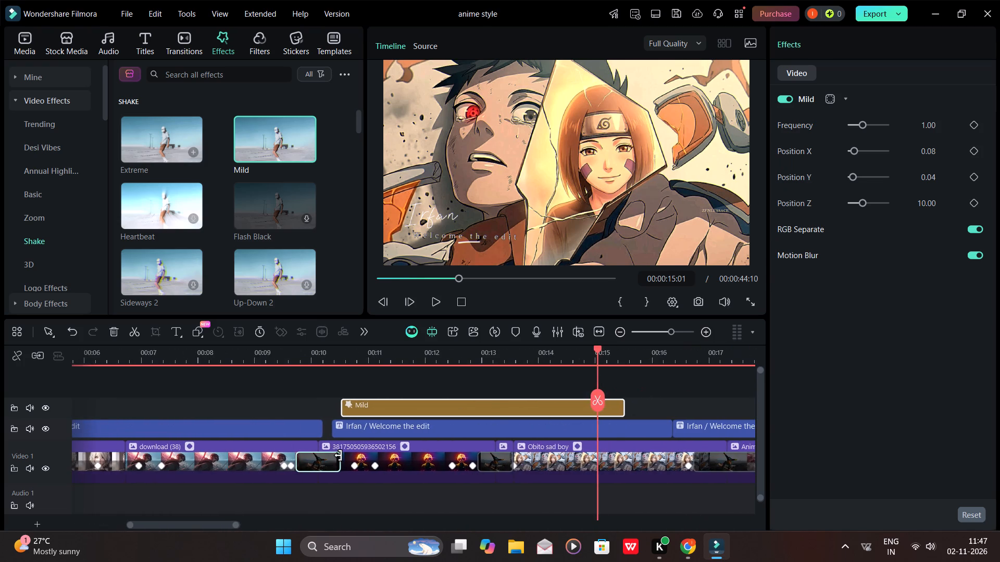
scroll(339, 455, "left", 7)
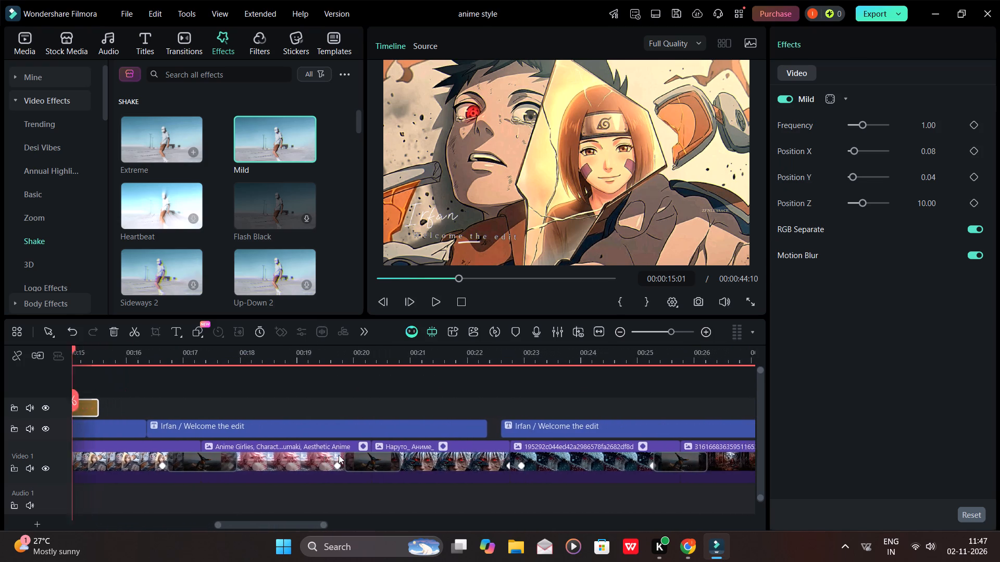
scroll(339, 455, "left", 2)
scroll(339, 455, "right", 1)
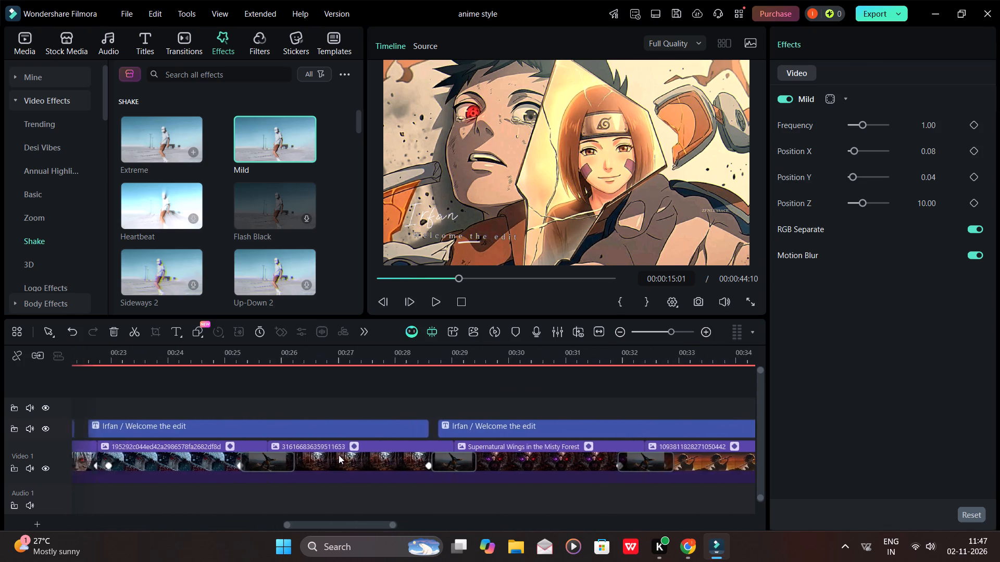
scroll(339, 455, "right", 1)
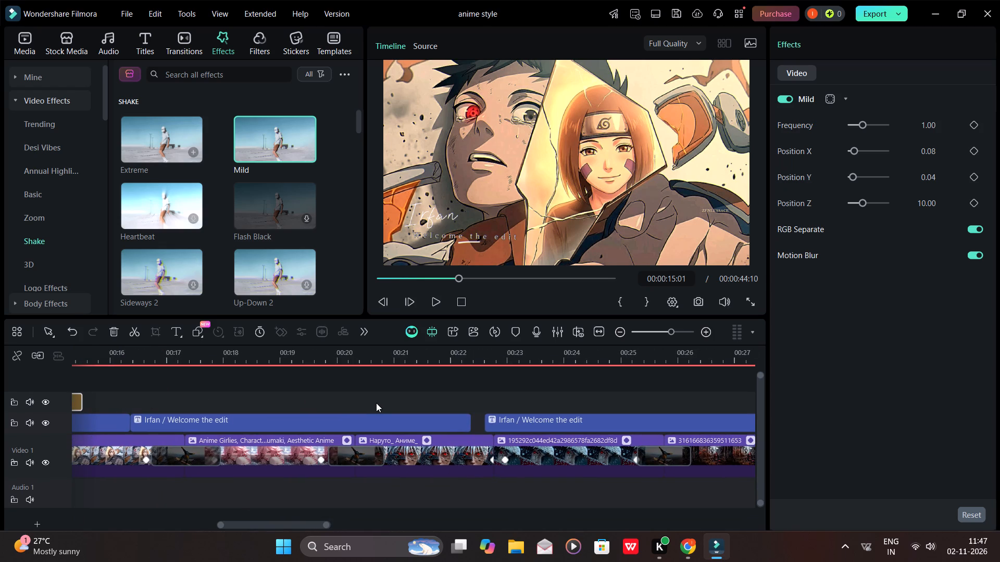
scroll(376, 403, "left", 9)
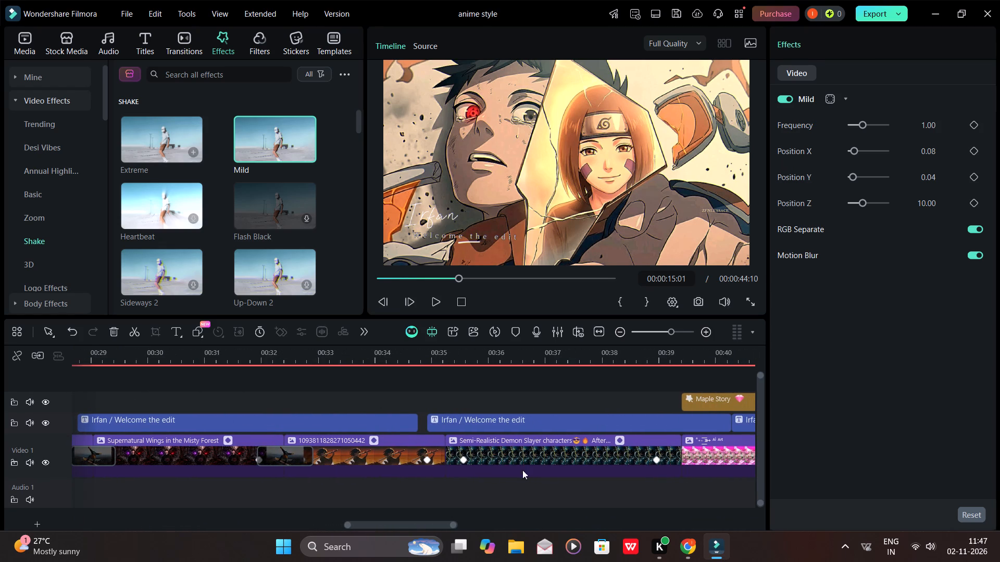
left_click(571, 455)
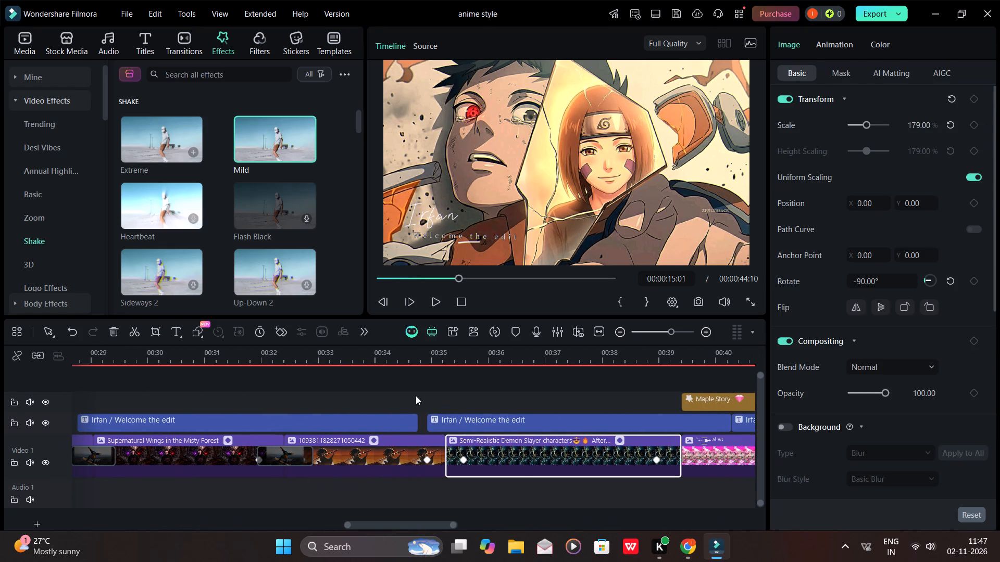
scroll(416, 395, "right", 10)
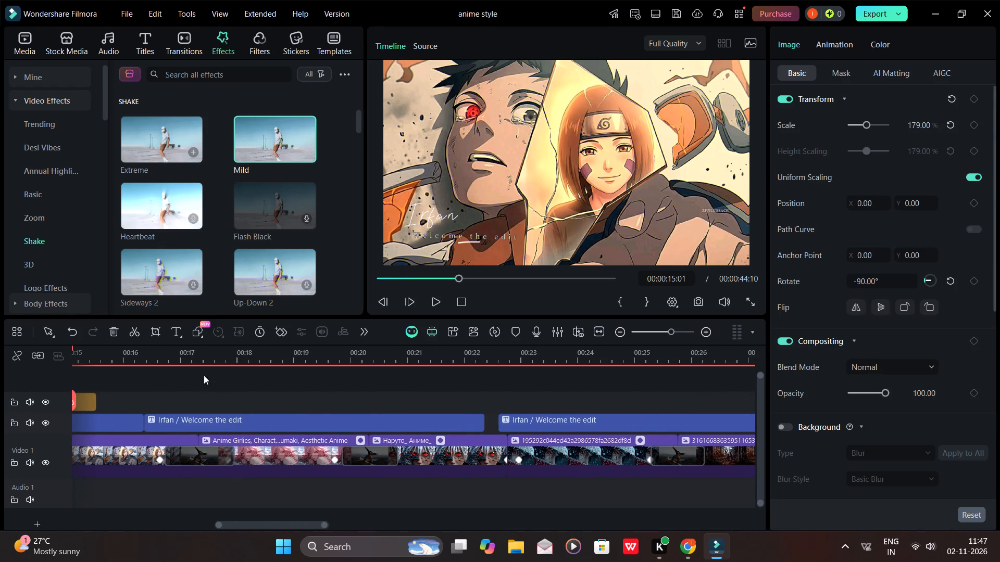
scroll(194, 377, "right", 3)
left_click_drag(146, 399, 628, 398)
scroll(571, 407, "left", 7)
scroll(177, 403, "right", 1)
left_click_drag(87, 402, 249, 404)
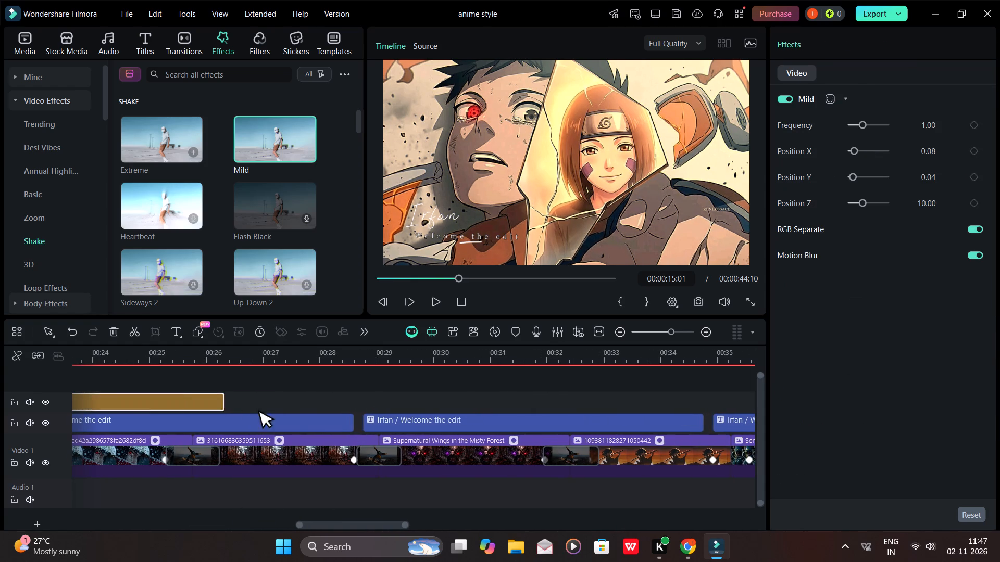
left_click_drag(249, 404, 670, 399)
scroll(583, 411, "left", 3)
scroll(328, 409, "down", 1, "ctrl")
scroll(323, 408, "left", 1, "ctrl")
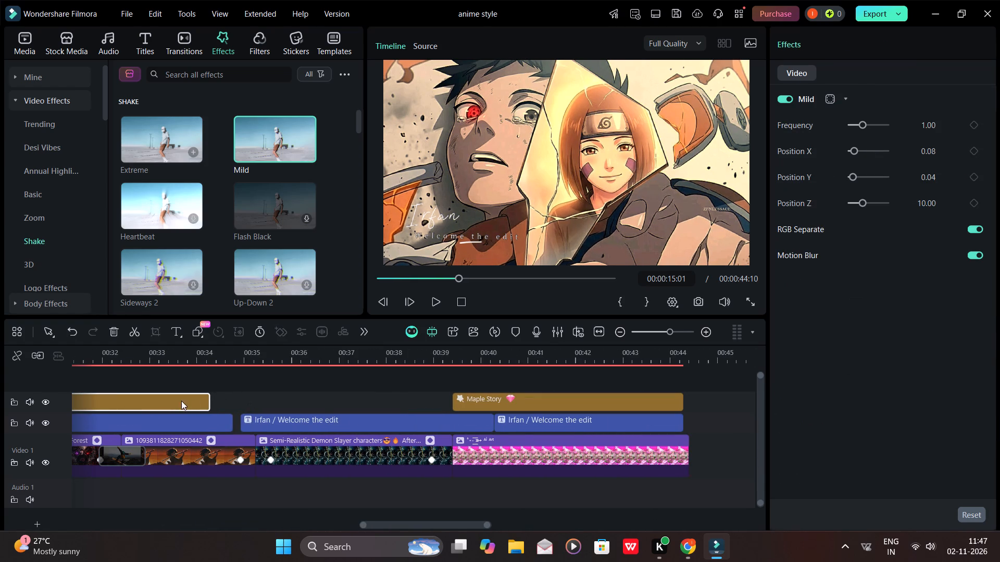
left_click_drag(181, 401, 426, 407)
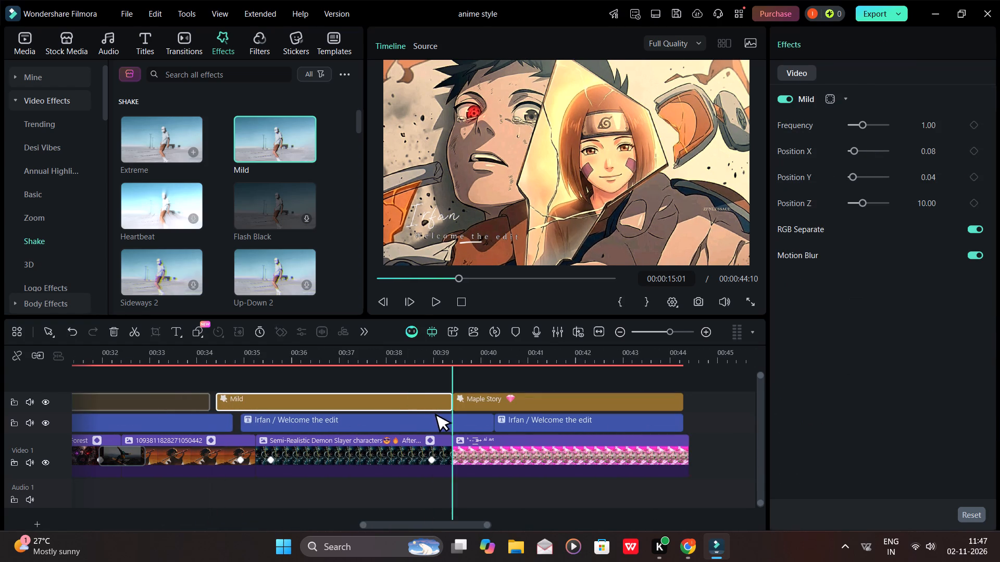
left_click_drag(426, 407, 426, 409)
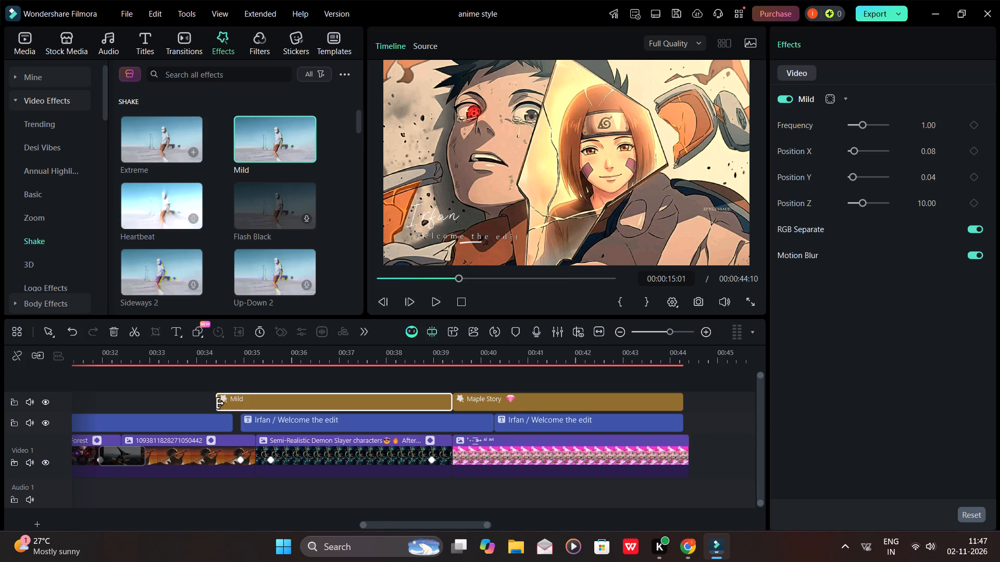
Trim the Mild effect's start to line up with the start of the Semi-Realistic Demon Slayer characters clip.
left_click_drag(220, 403, 266, 412)
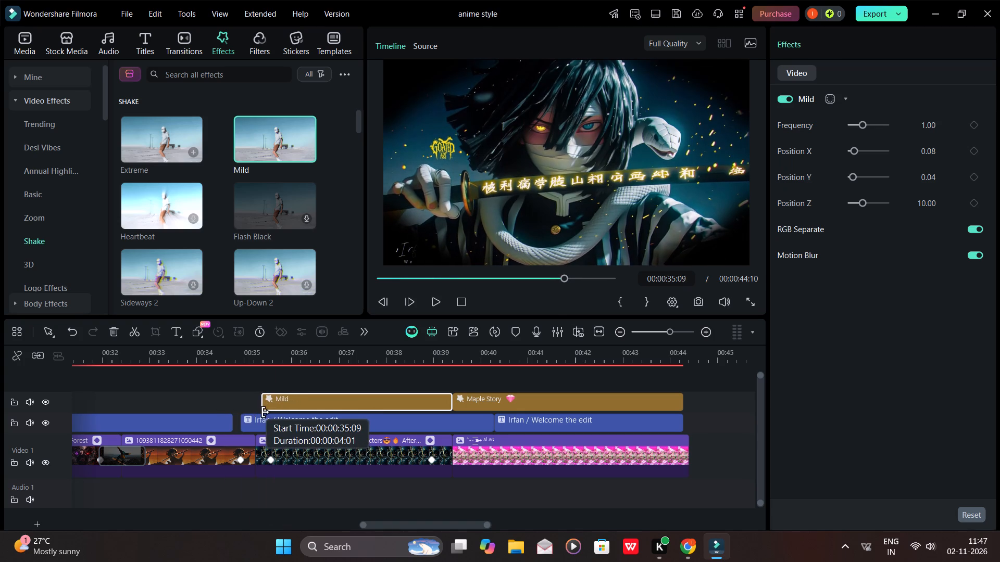
left_click_drag(266, 412, 264, 412)
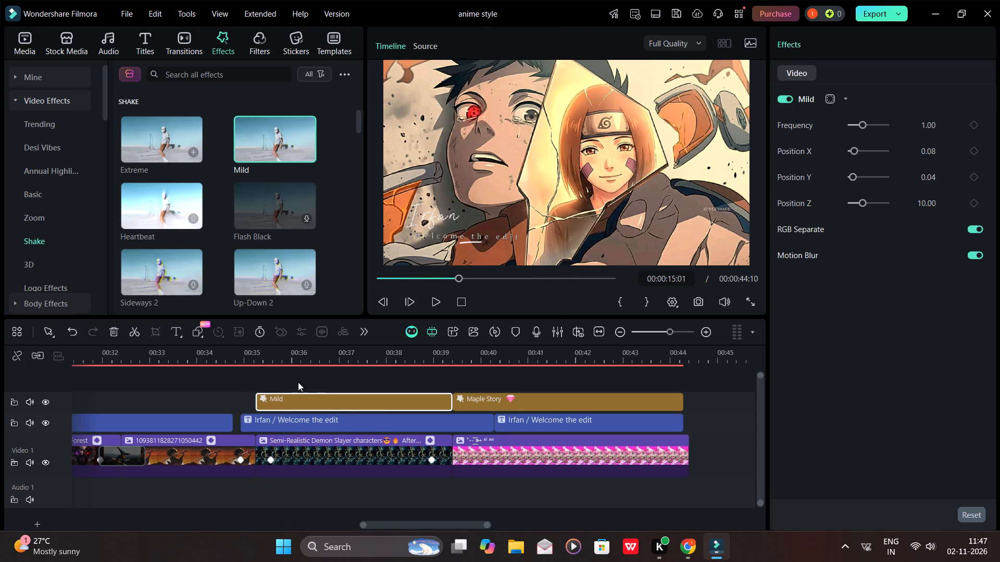
Play the timeline from the Obito clip through the Itachi clip to review the edit.
key("space")
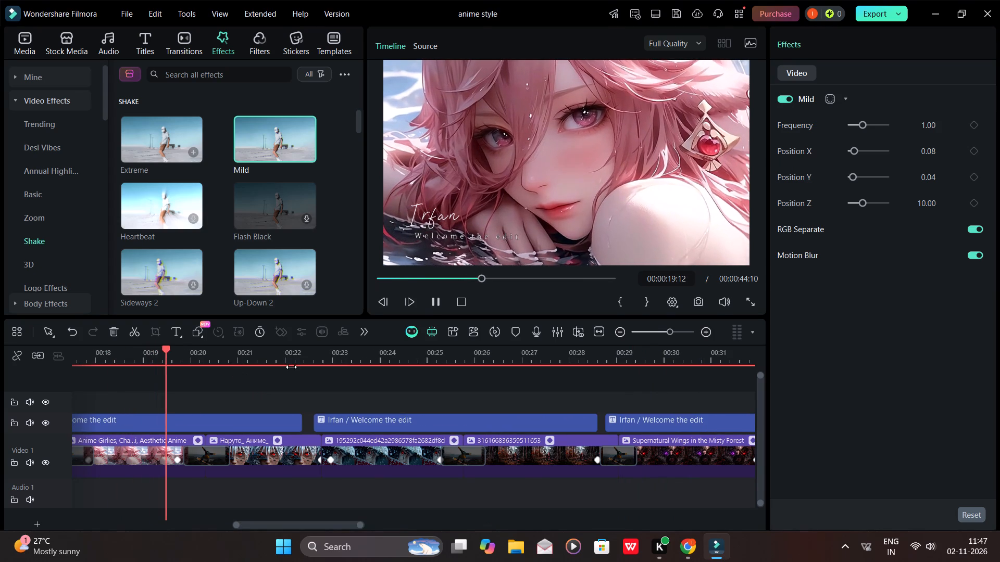
left_click_drag(355, 360, 318, 365)
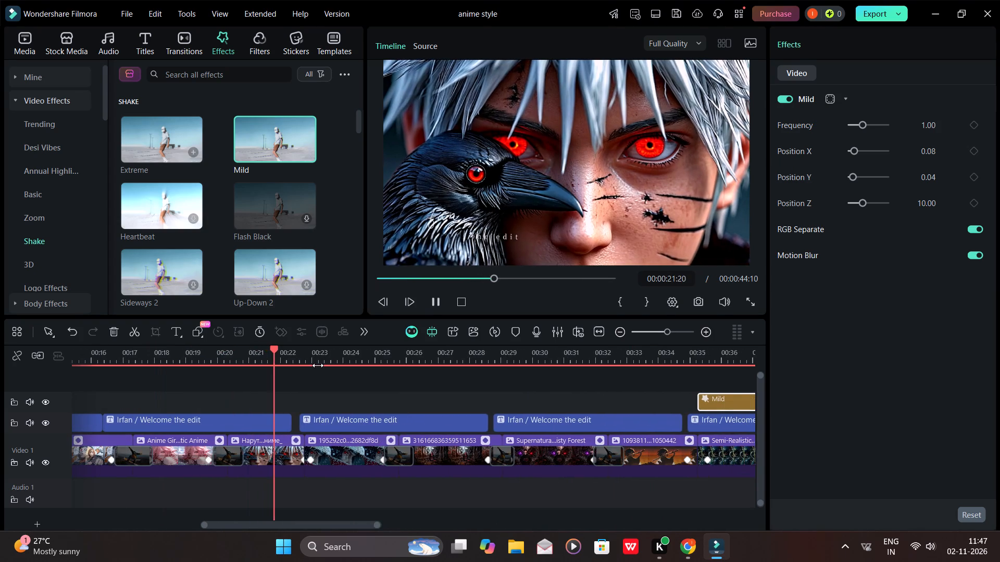
left_click_drag(318, 365, 337, 366)
scroll(457, 422, "left", 2)
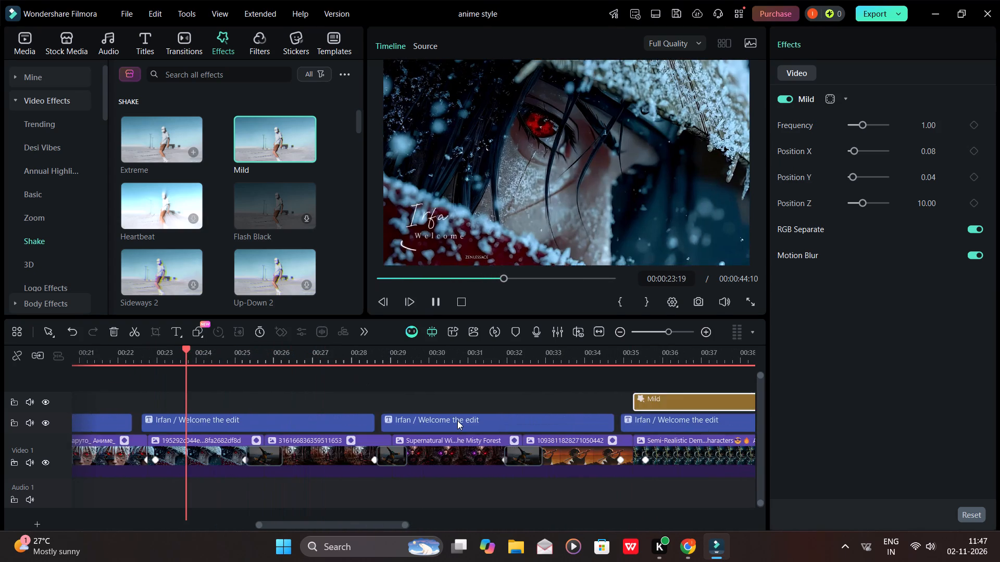
scroll(457, 420, "left", 7)
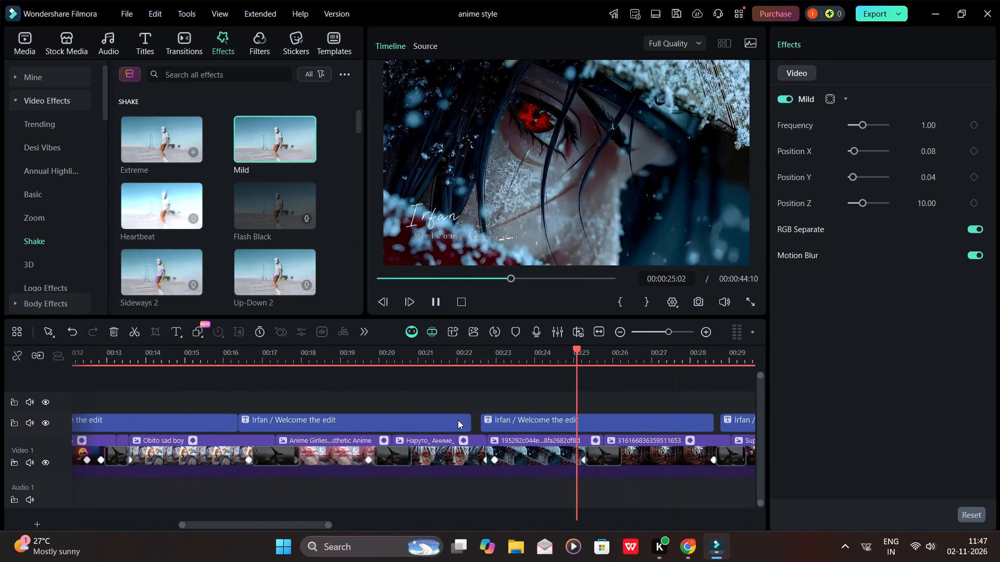
scroll(458, 420, "left", 3)
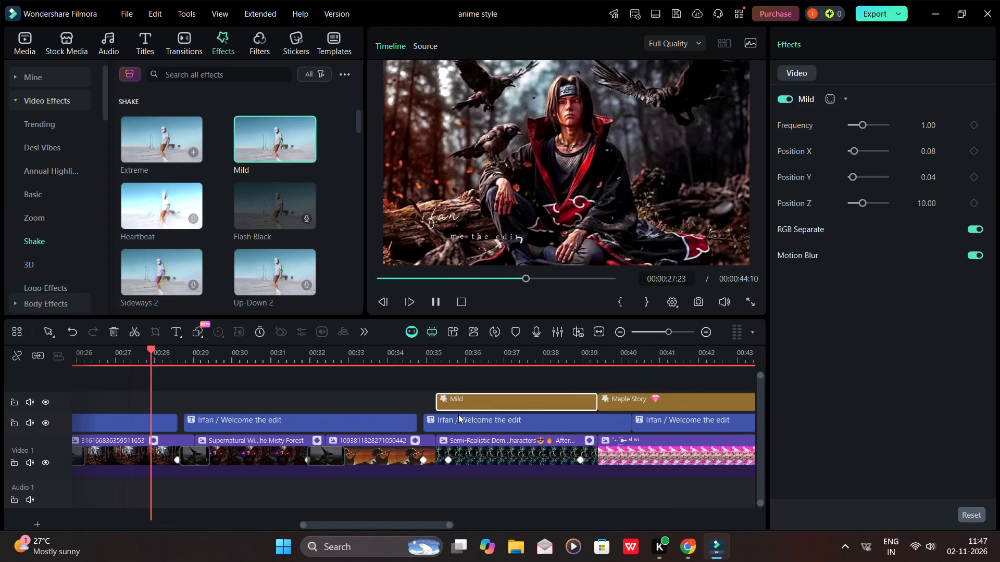
scroll(458, 414, "left", 1)
key("space")
Play back the Mild shake effect over the Semi-Realistic Demon Slayer characters clip and into the Maple Story effect.
left_click_drag(179, 348, 494, 380)
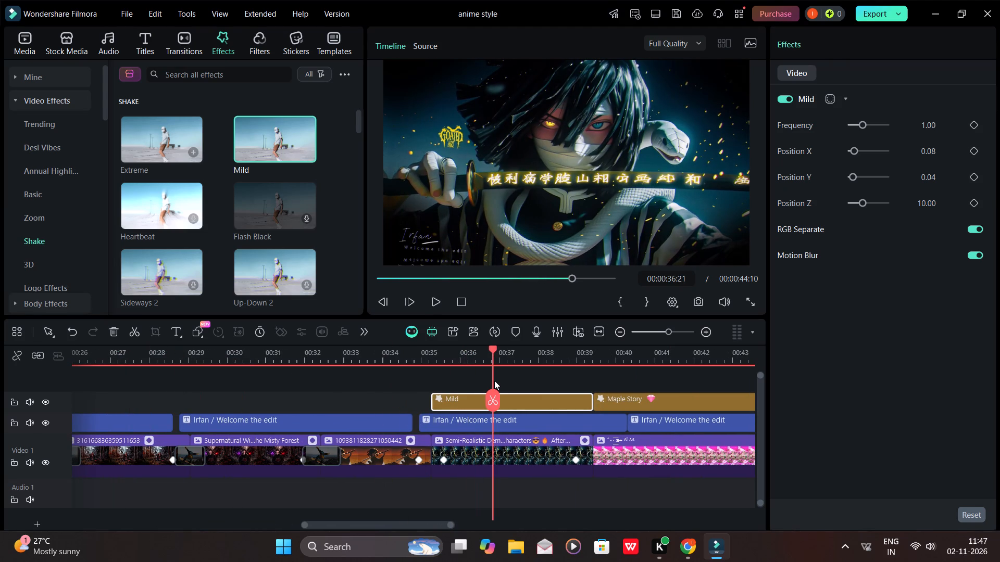
left_click_drag(494, 380, 281, 391)
key("space")
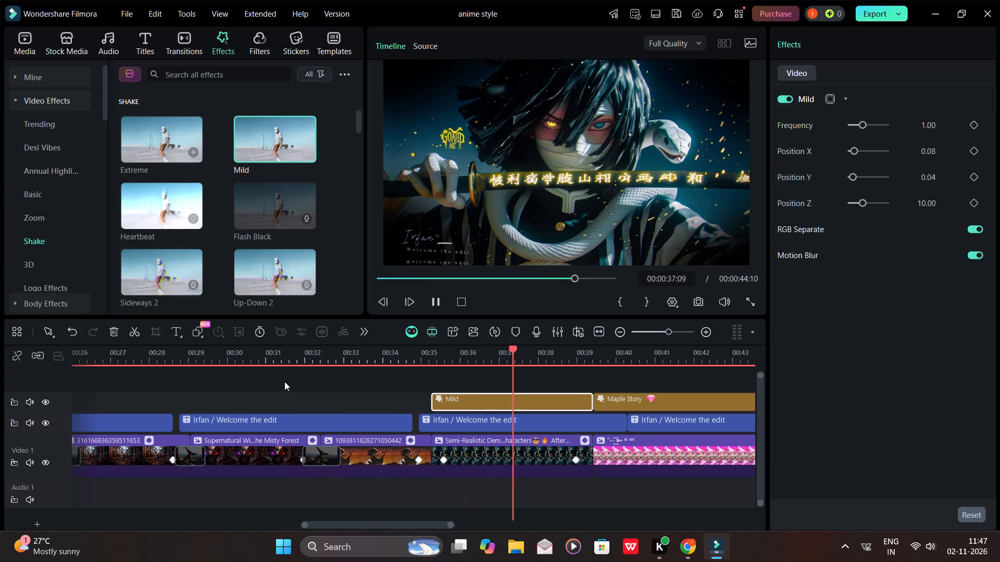
key("space")
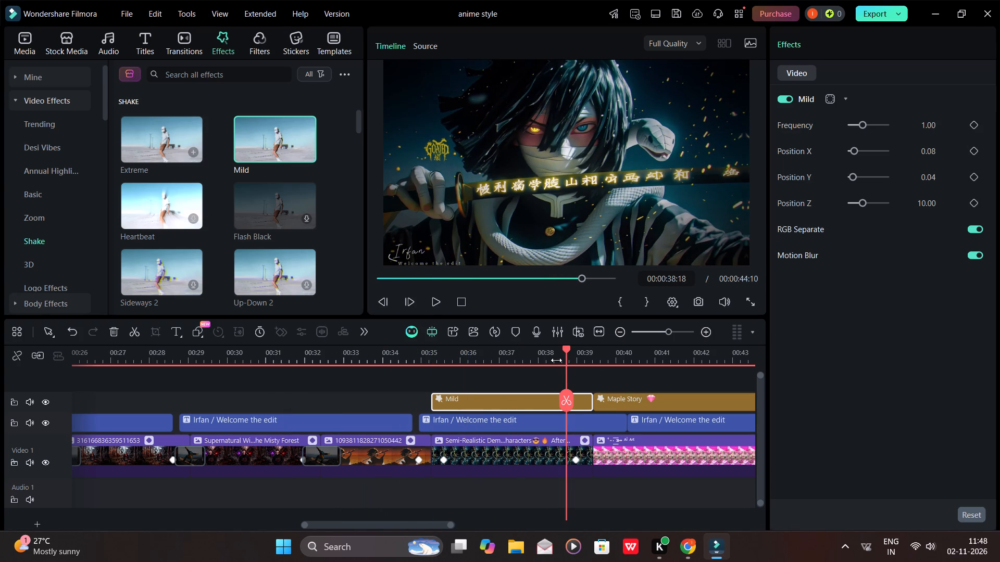
scroll(556, 360, "left", 2)
left_click_drag(564, 349, 377, 375)
key("space")
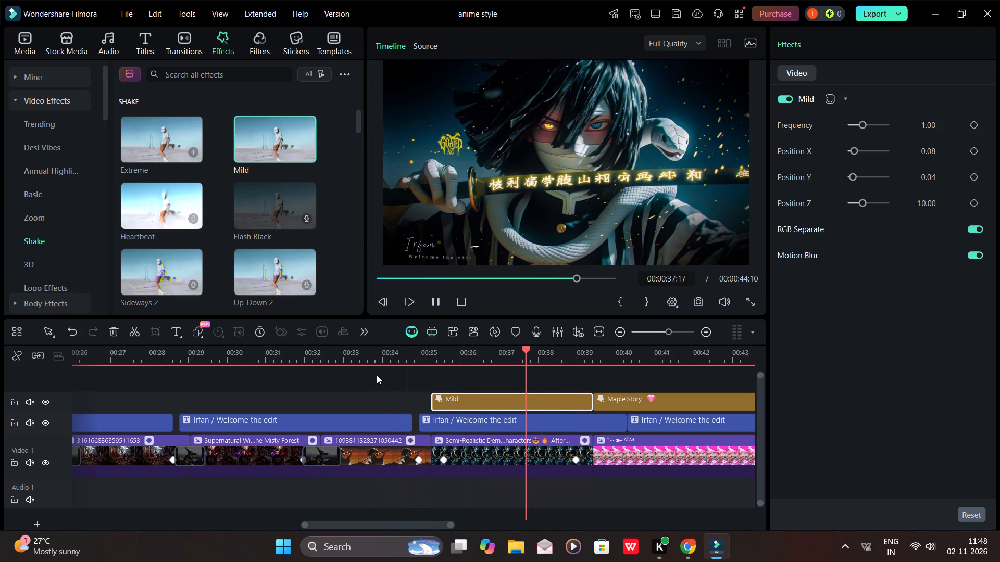
key("space")
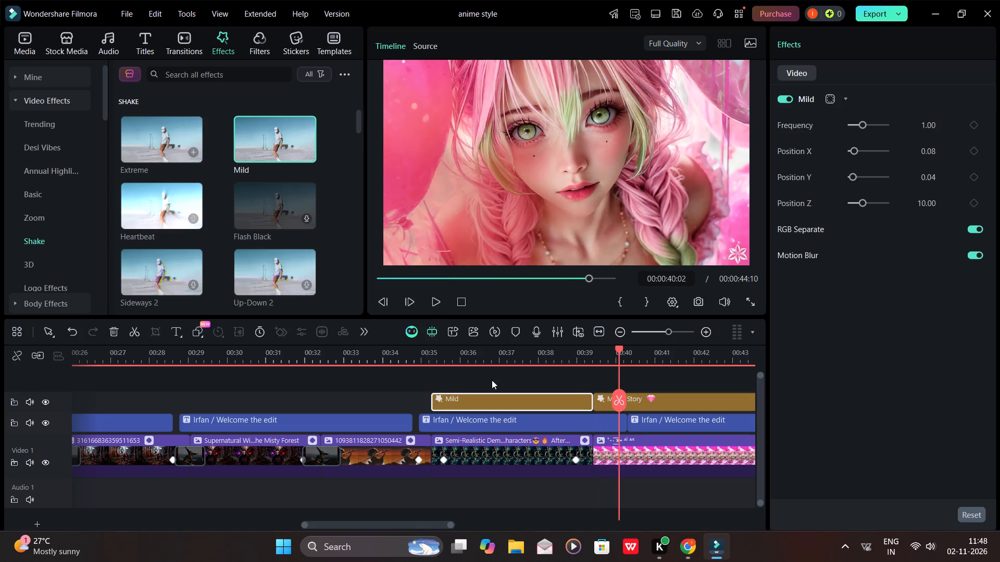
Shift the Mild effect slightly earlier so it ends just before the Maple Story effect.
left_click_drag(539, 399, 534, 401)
Replay the section around the shifted Mild effect several times to examine the shake on the Semi-Realistic Demon Slayer clip.
left_click_drag(620, 346, 374, 384)
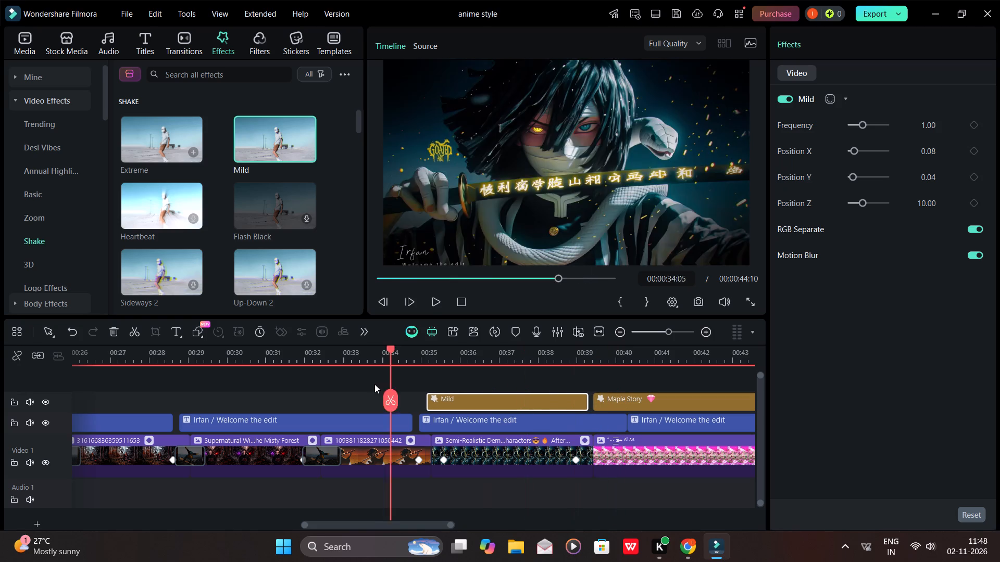
left_click_drag(374, 384, 374, 384)
key("space")
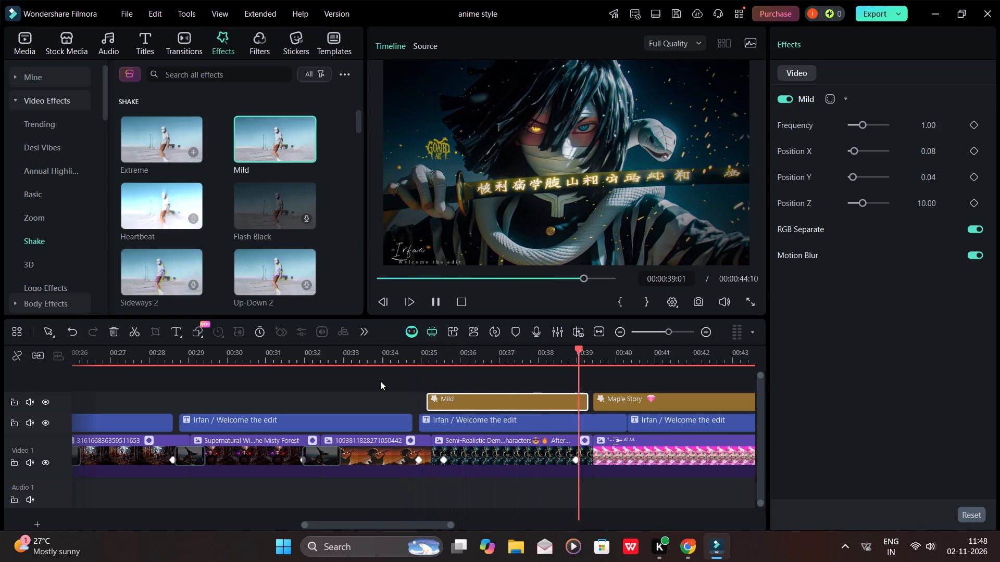
key("space")
left_click_drag(592, 350, 553, 354)
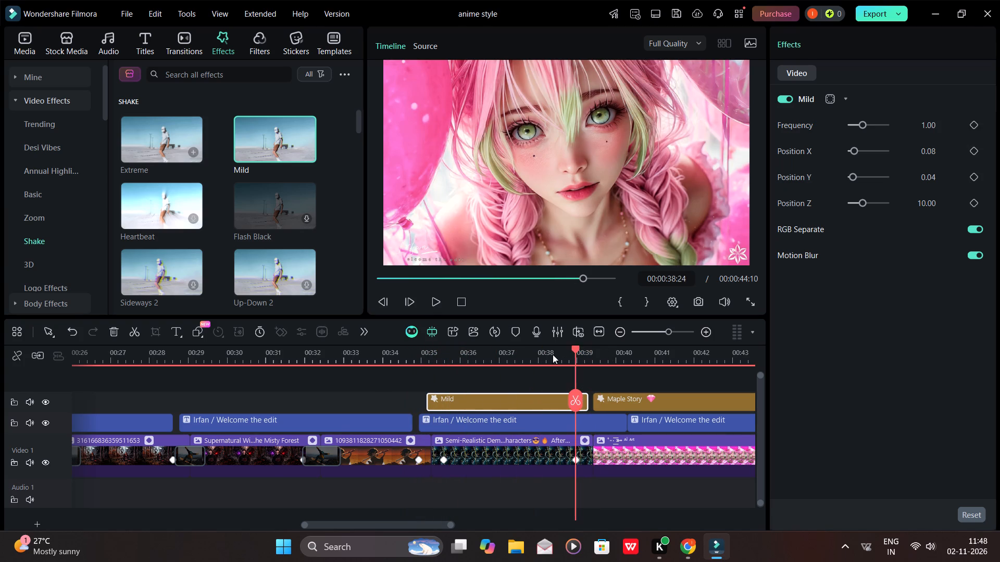
left_click_drag(553, 354, 340, 389)
key("space")
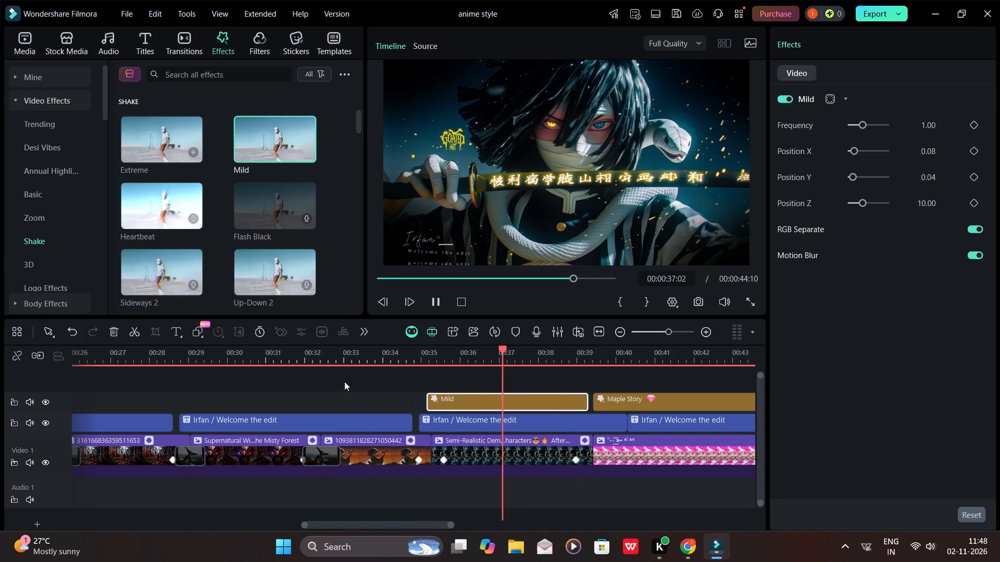
key("space")
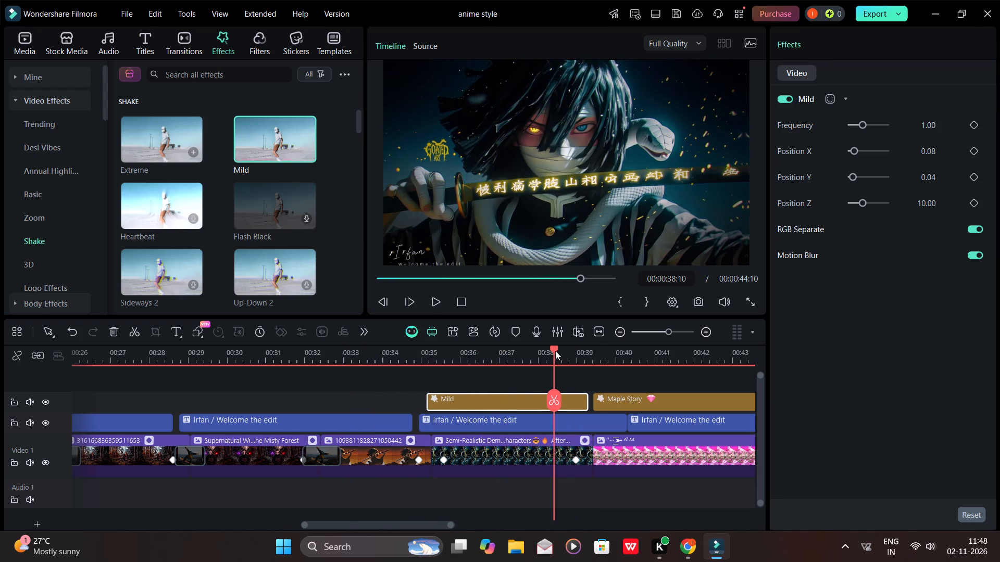
left_click_drag(555, 349, 315, 391)
key("space")
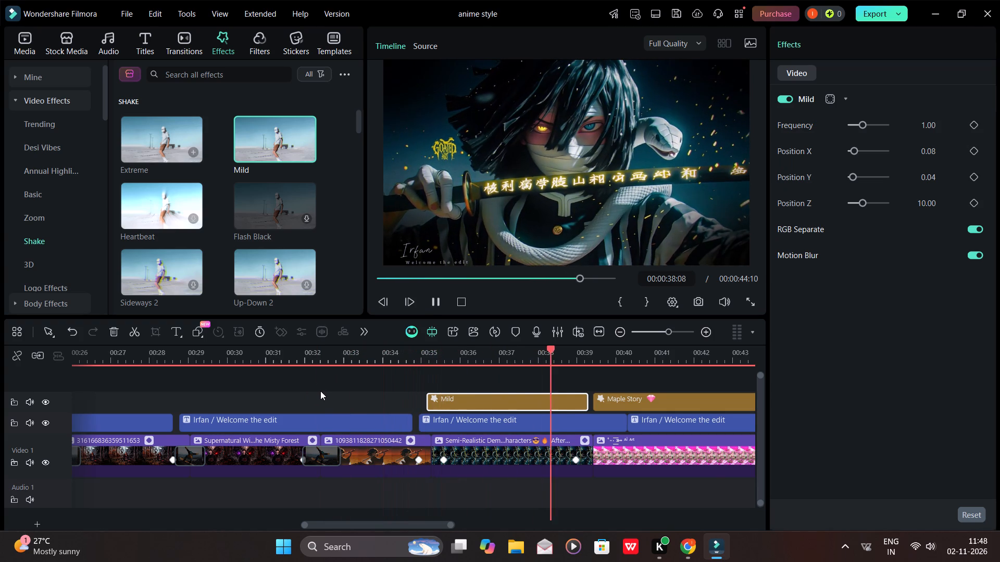
key("space")
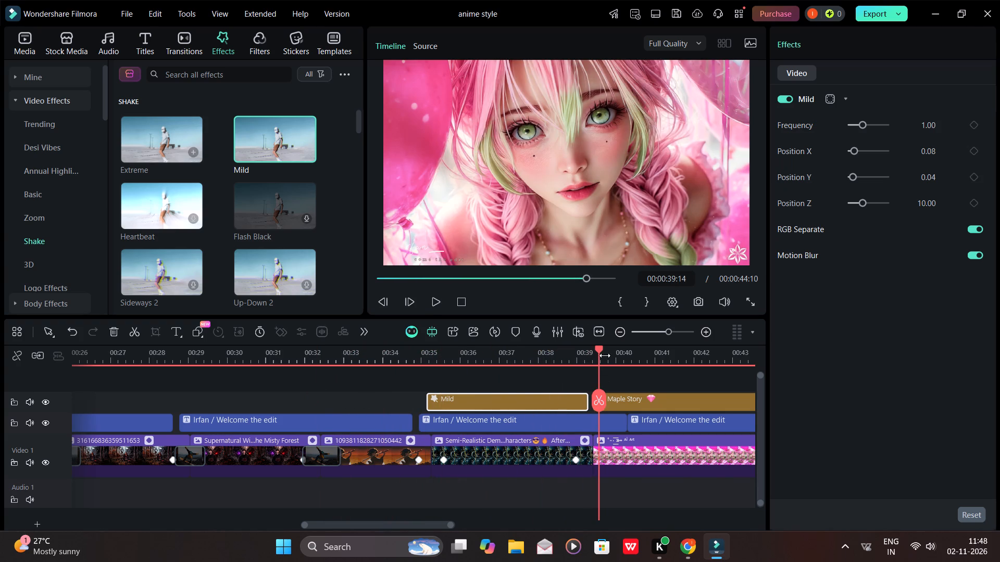
Set the Mild effect's Frequency to 0.29 and play it back over the Semi-Realistic Demon Slayer clip.
left_click_drag(601, 349, 401, 376)
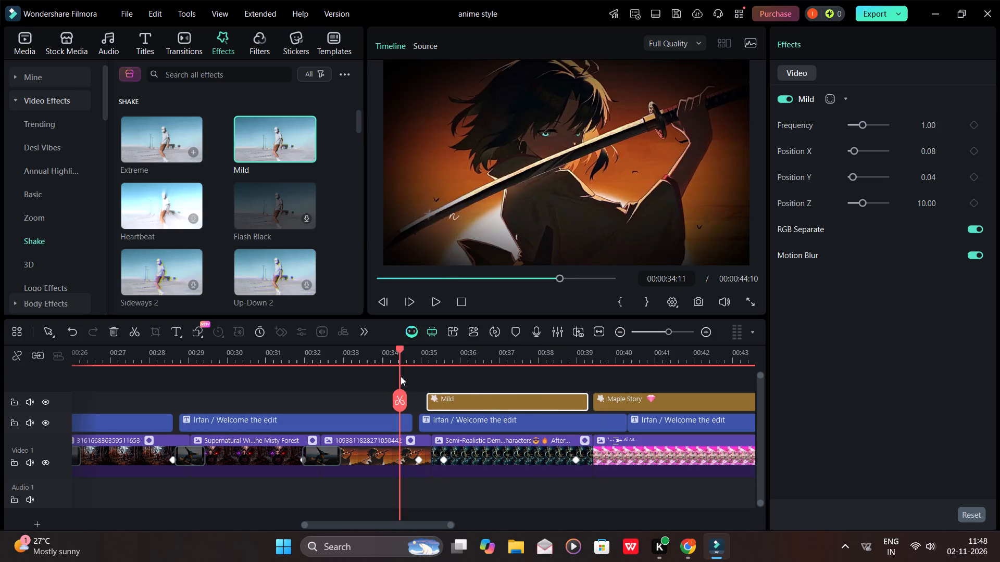
left_click_drag(401, 376, 466, 378)
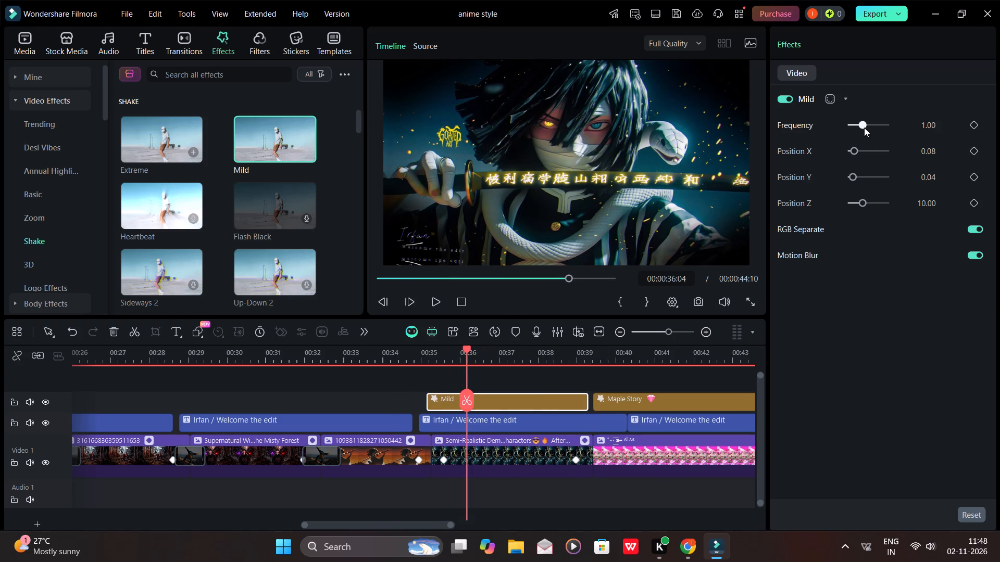
left_click_drag(863, 126, 855, 133)
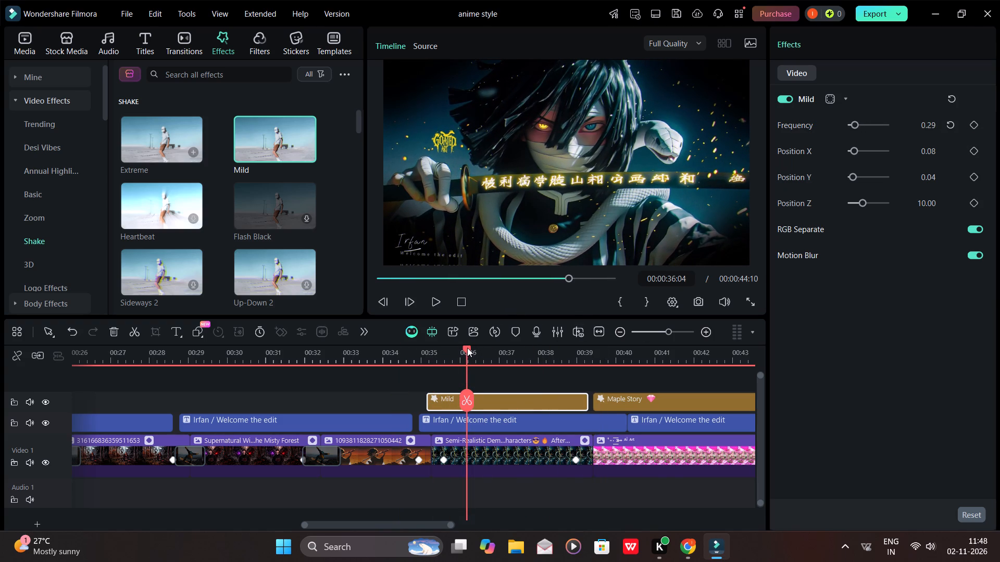
left_click_drag(468, 348, 347, 354)
key("space")
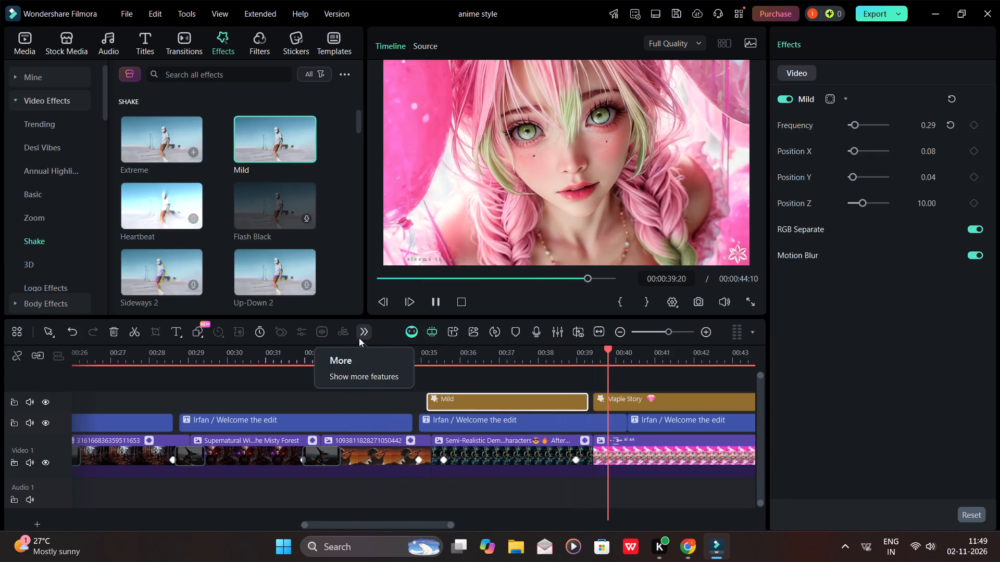
key("space")
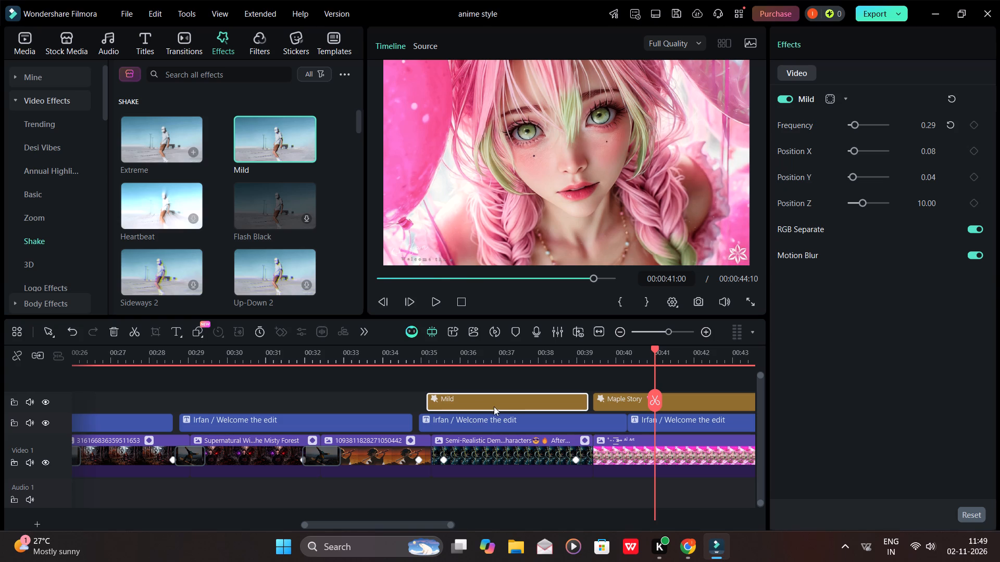
Move the Mild effect onto the track above Maple Story, trim both ends to match it, and play it back.
left_click_drag(507, 406, 665, 382)
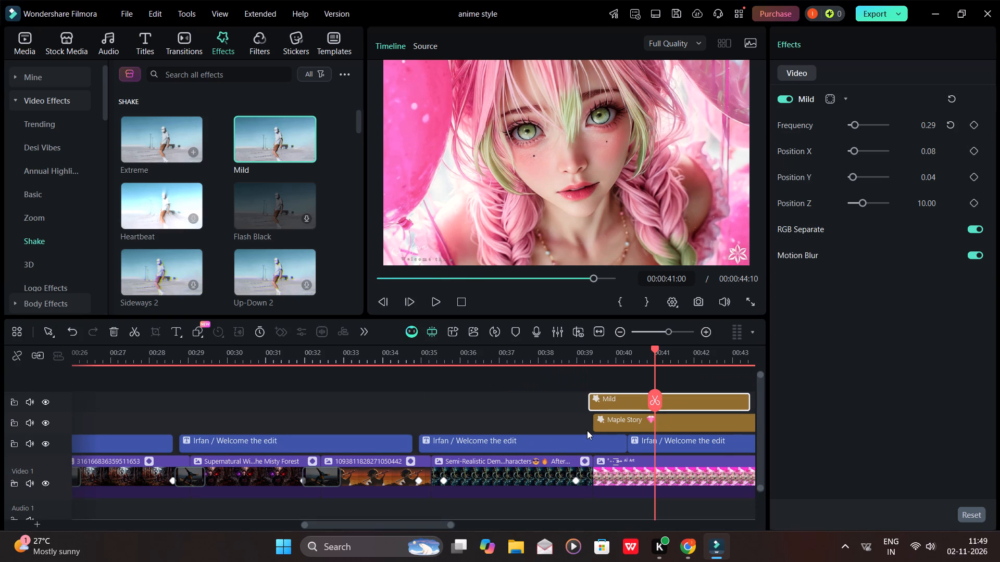
scroll(587, 430, "left", 3)
left_click(540, 403)
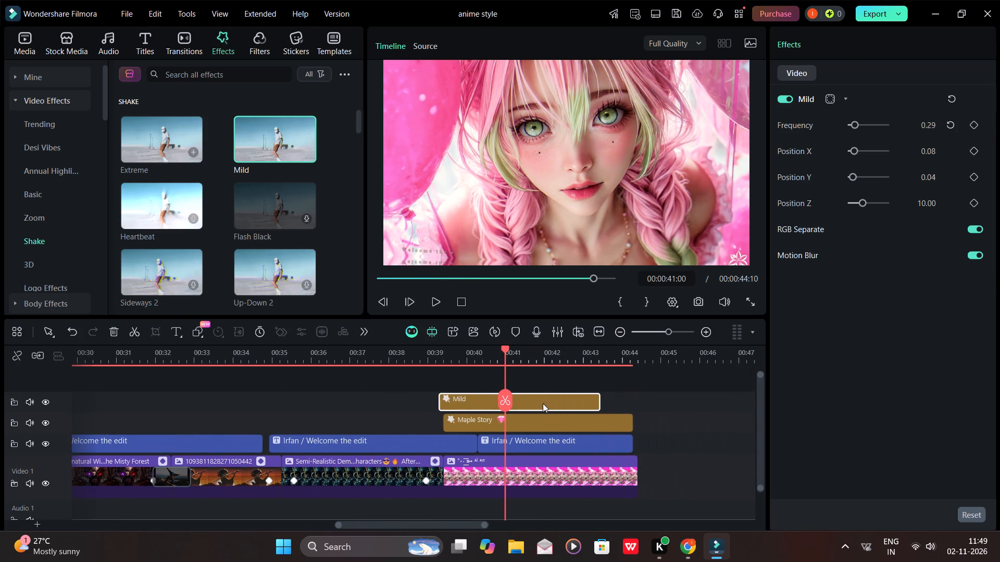
left_click_drag(600, 402, 624, 403)
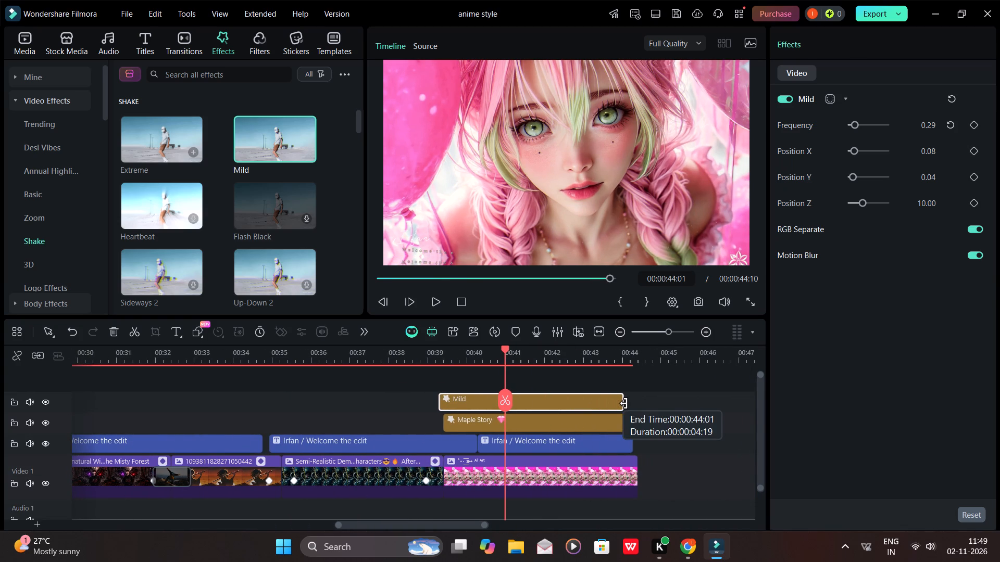
left_click_drag(624, 403, 631, 406)
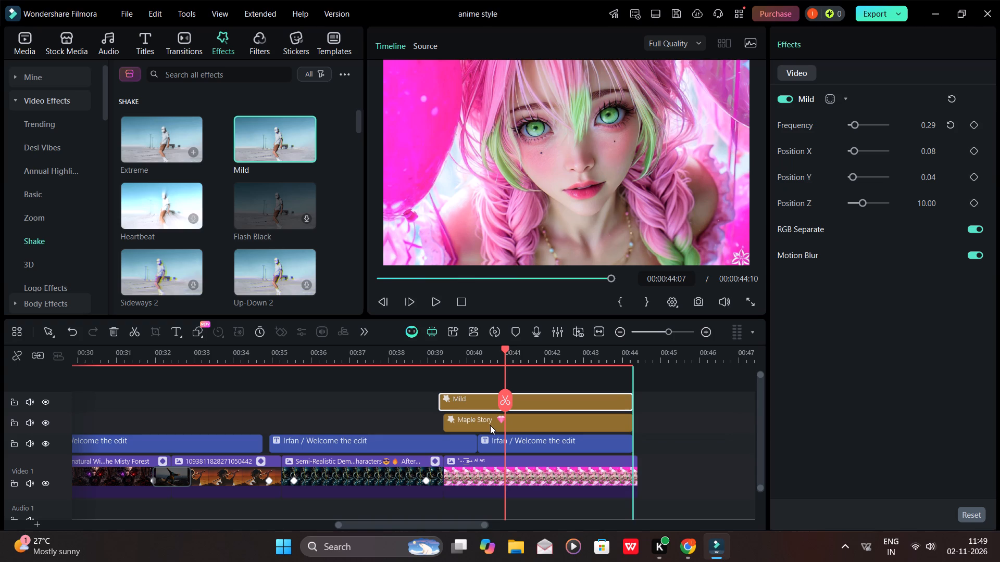
left_click(445, 399)
left_click_drag(439, 400, 449, 400)
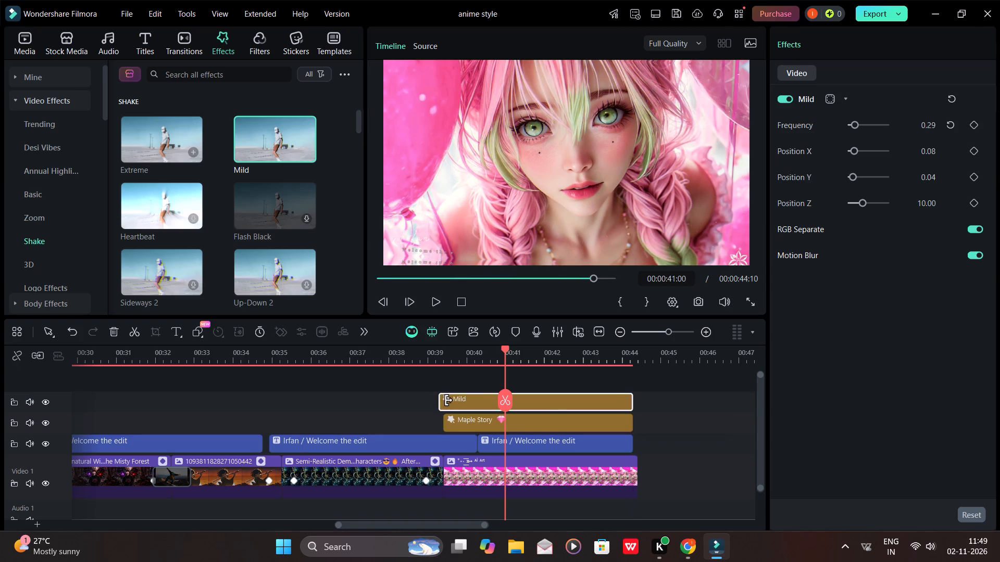
left_click_drag(449, 400, 446, 402)
left_click_drag(503, 350, 433, 357)
key("space")
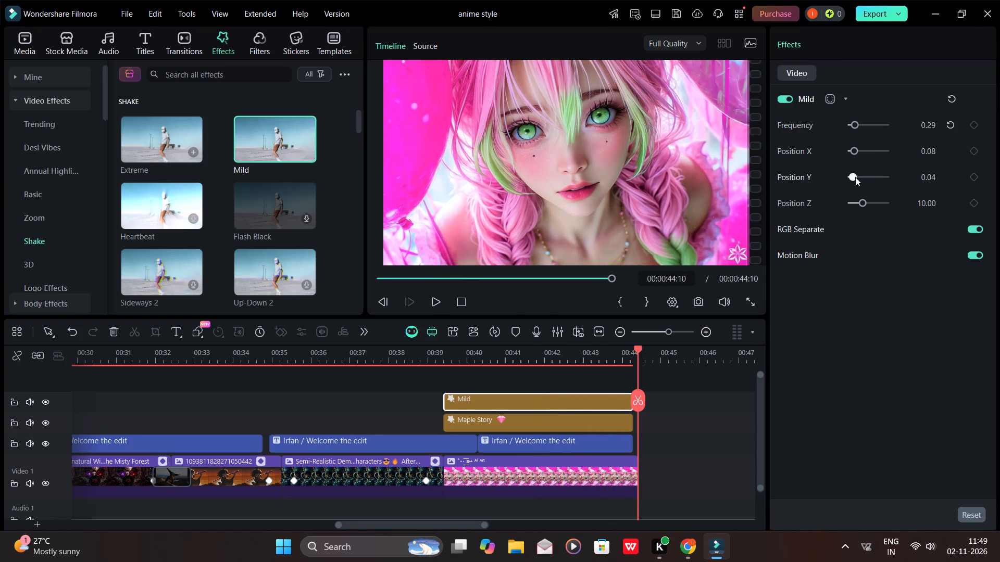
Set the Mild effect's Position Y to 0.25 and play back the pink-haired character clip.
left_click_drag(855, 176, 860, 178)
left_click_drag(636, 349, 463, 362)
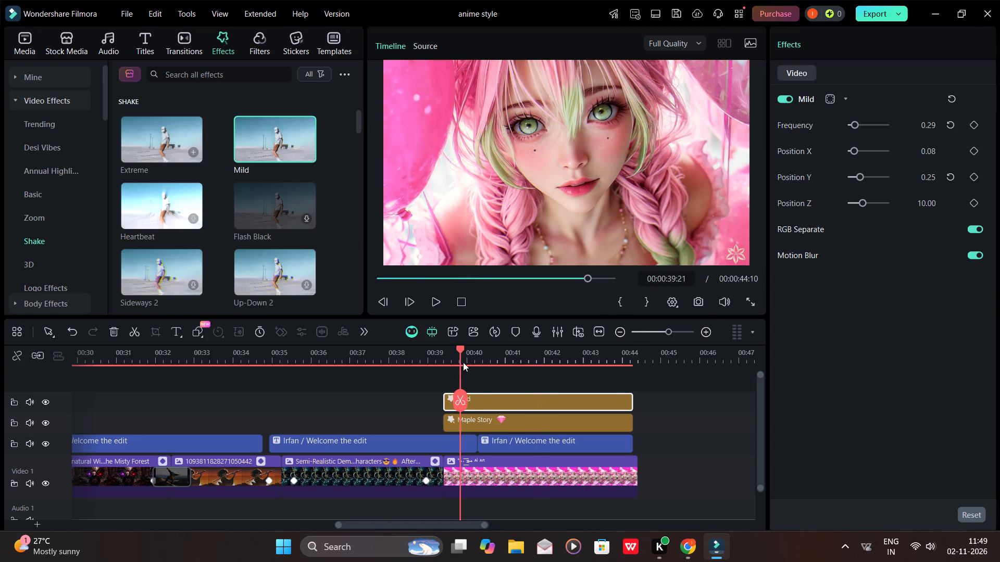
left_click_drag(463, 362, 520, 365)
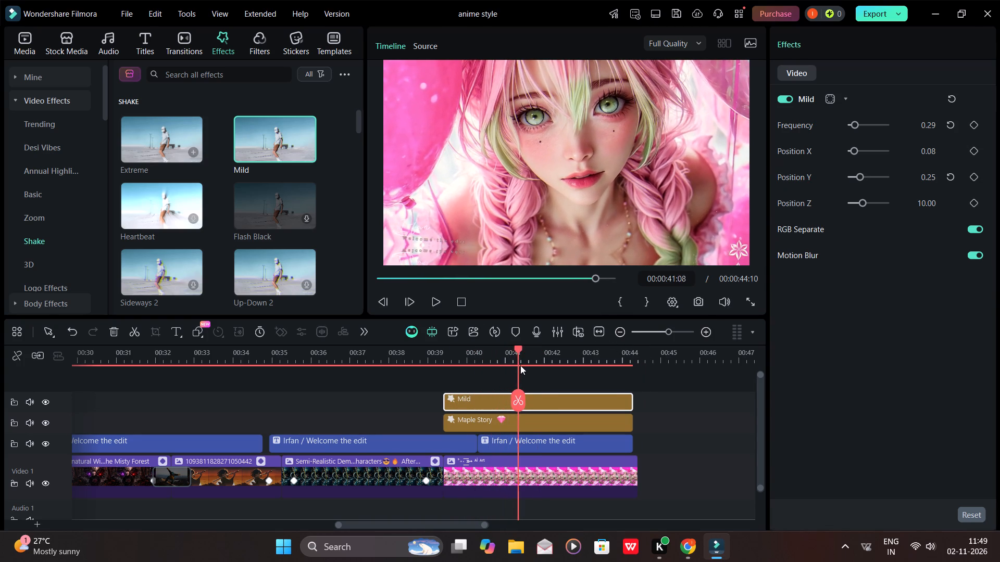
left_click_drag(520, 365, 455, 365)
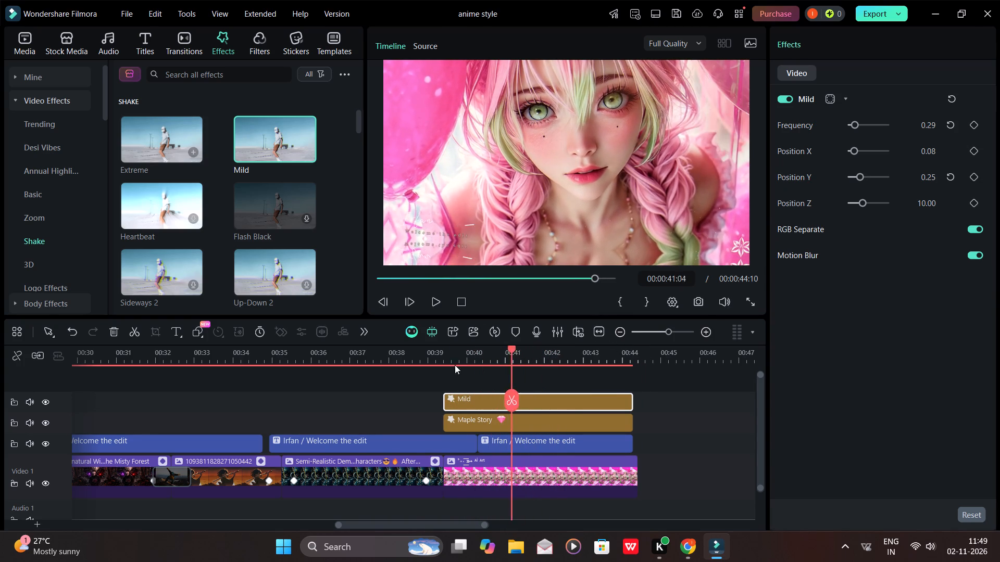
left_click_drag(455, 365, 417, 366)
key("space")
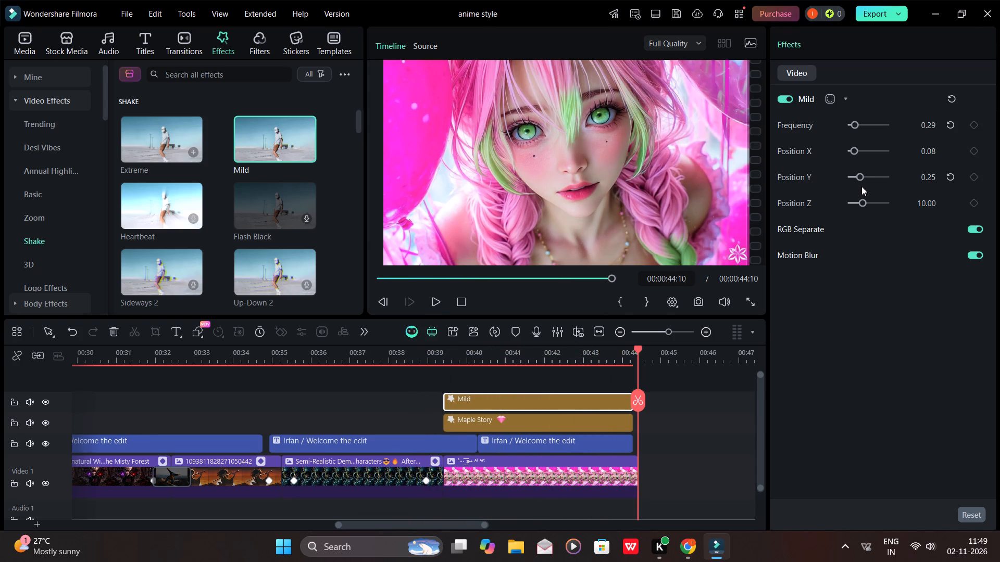
Set the Mild effect's Position Y to 0.10.
left_click(858, 178)
Play back the end of the Semi-Realistic Demon Slayer clip and the pink-haired character clip with the Mild effect.
left_click_drag(639, 348, 385, 381)
key("space")
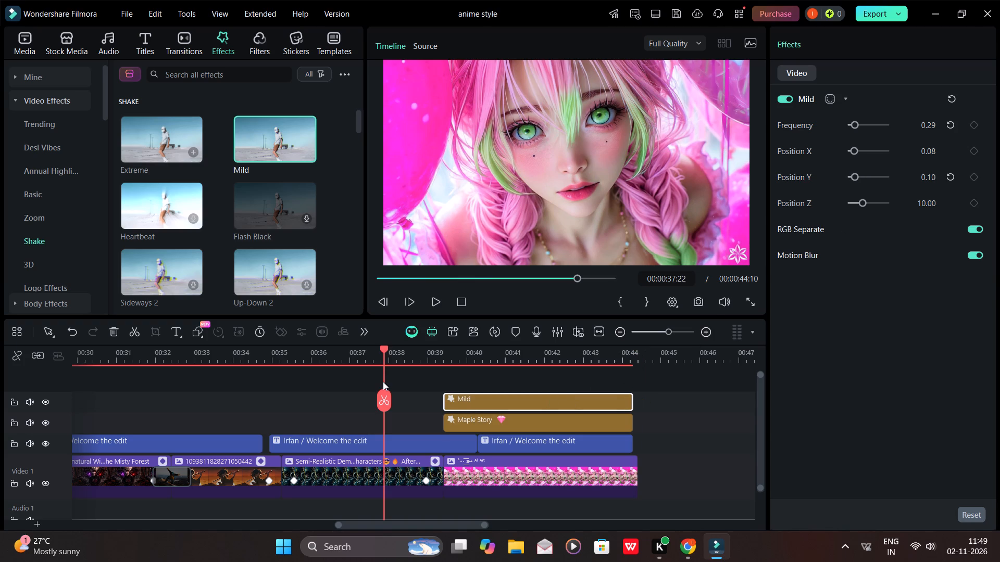
key("space")
key("space")
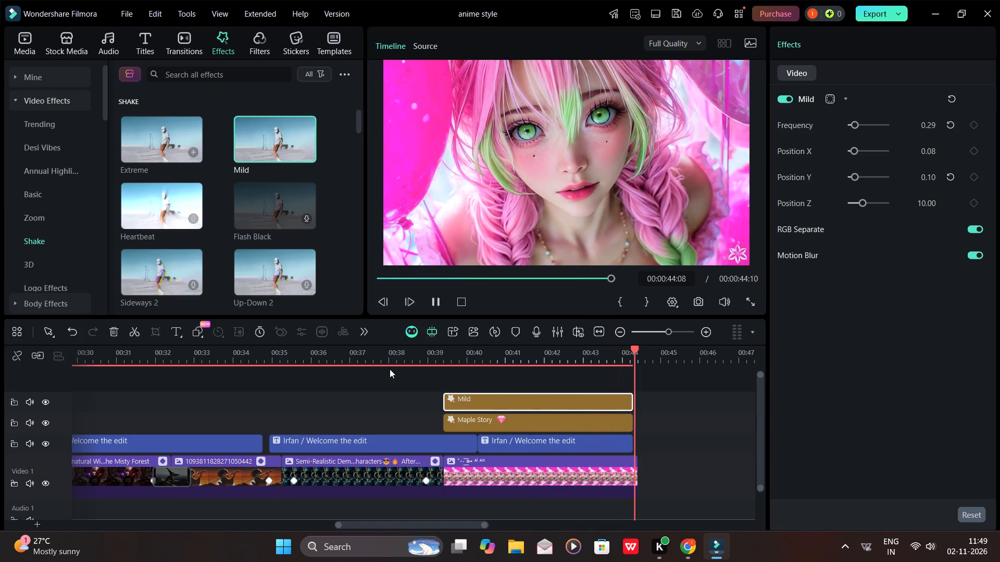
Review the edit from the opening title through to the end of the Semi-Realistic Demon Slayer clip.
key("space")
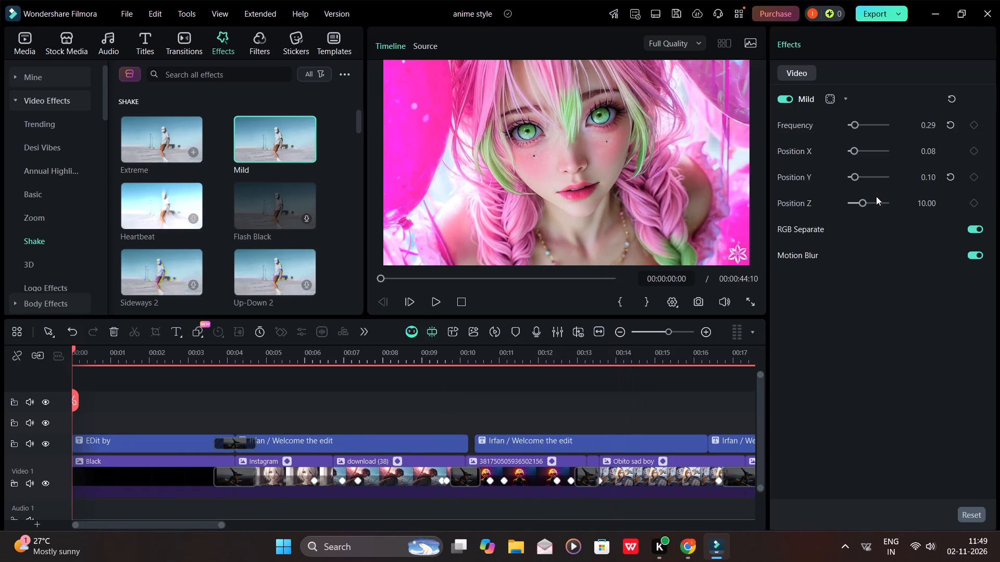
scroll(558, 420, "left", 2)
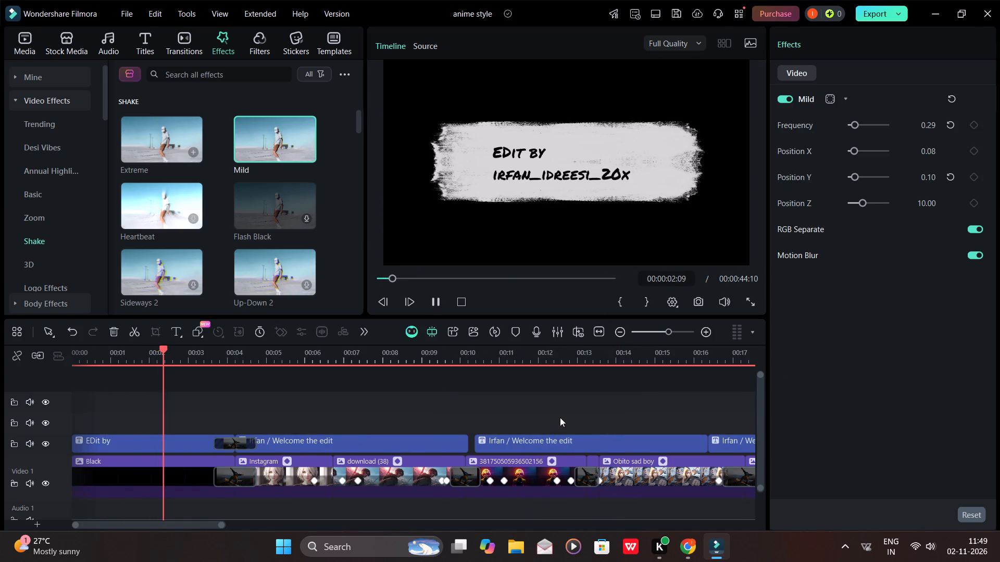
scroll(560, 417, "left", 6)
scroll(515, 364, "left", 5)
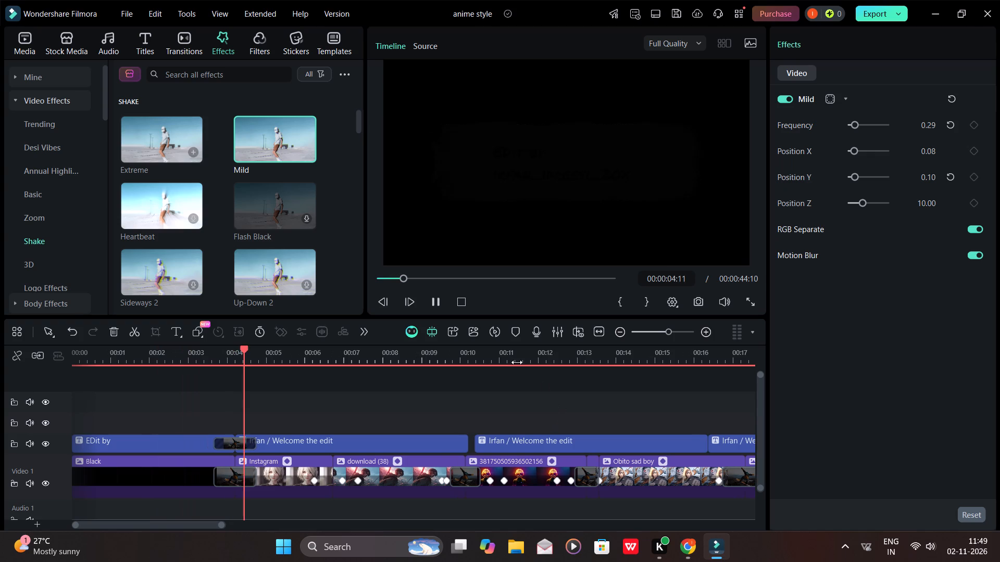
scroll(517, 362, "left", 9)
scroll(464, 400, "left", 10)
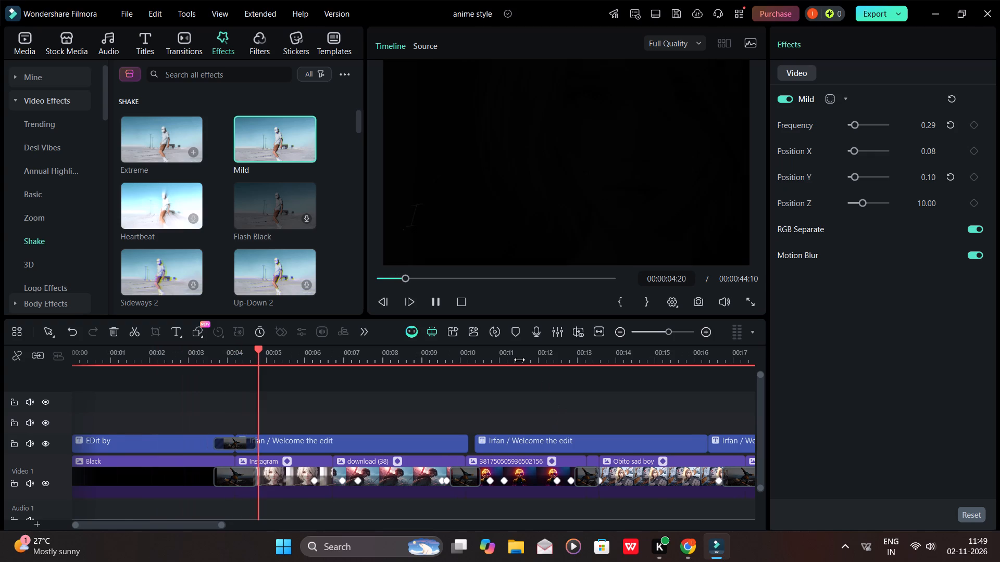
scroll(519, 360, "left", 4)
scroll(490, 401, "left", 5)
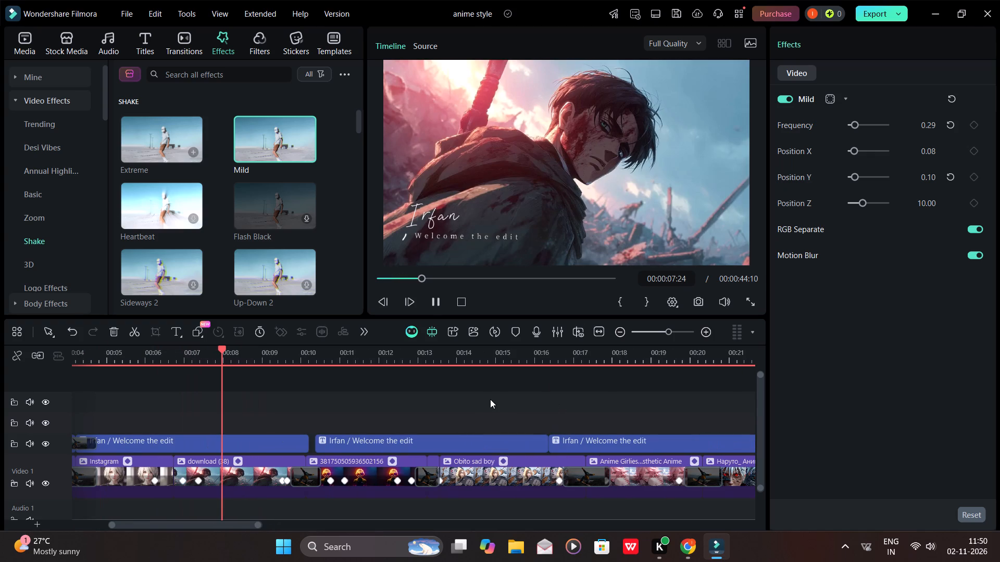
key("space")
scroll(324, 373, "left", 1)
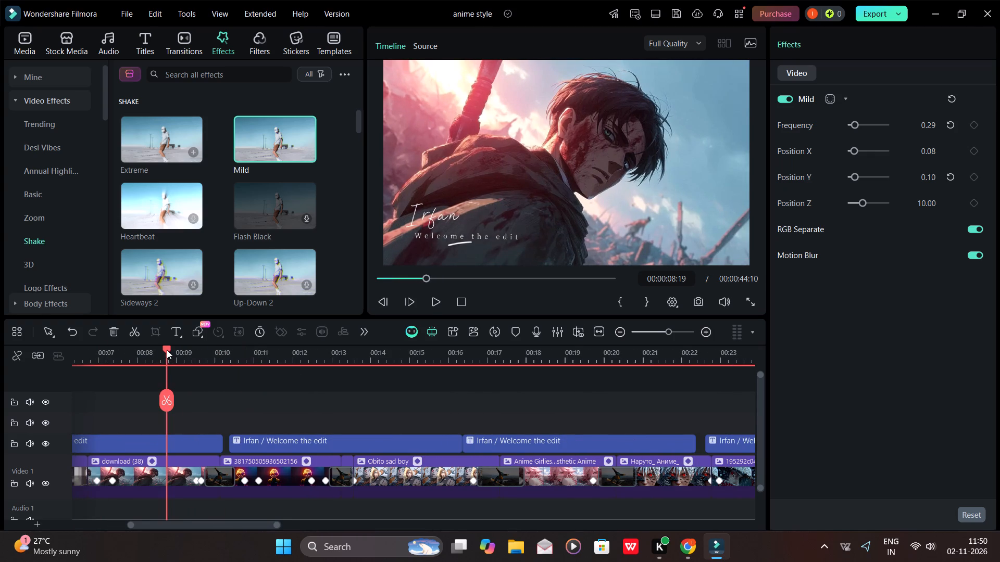
left_click(164, 348)
left_click_drag(425, 354, 585, 354)
scroll(572, 364, "left", 5)
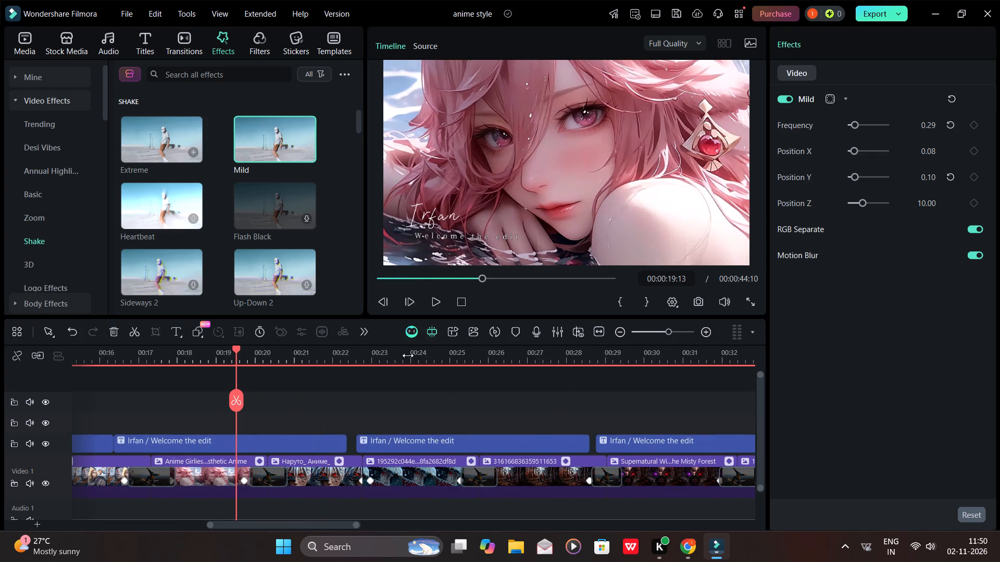
left_click_drag(235, 347, 696, 358)
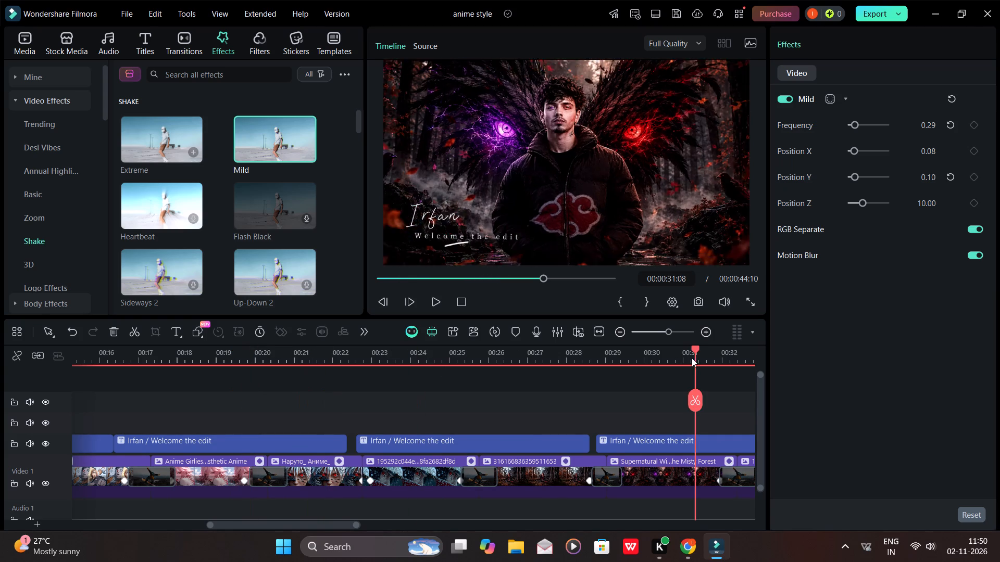
scroll(696, 358, "left", 8)
scroll(548, 360, "left", 7)
scroll(581, 416, "left", 2)
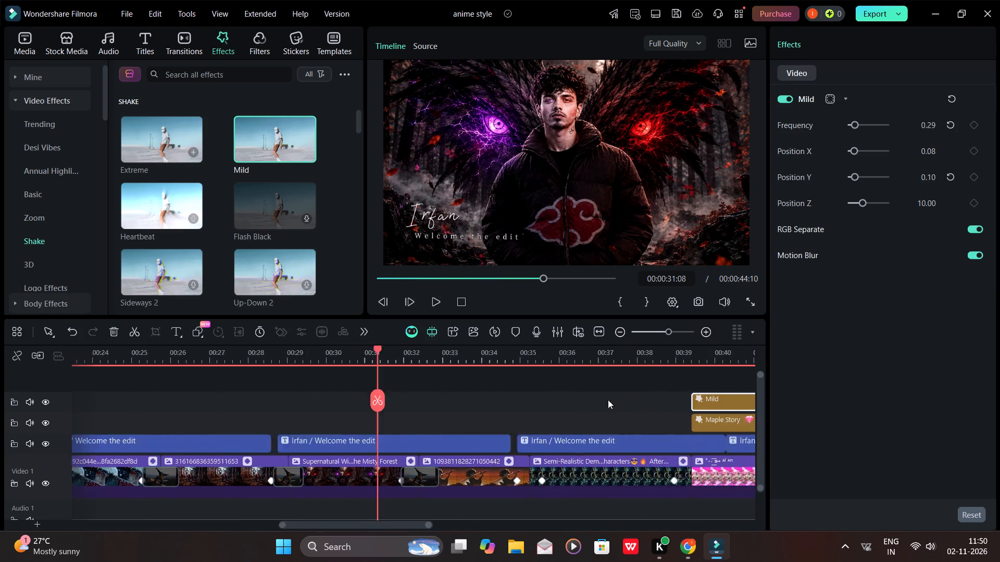
scroll(608, 400, "left", 3)
left_click_drag(170, 349, 304, 351)
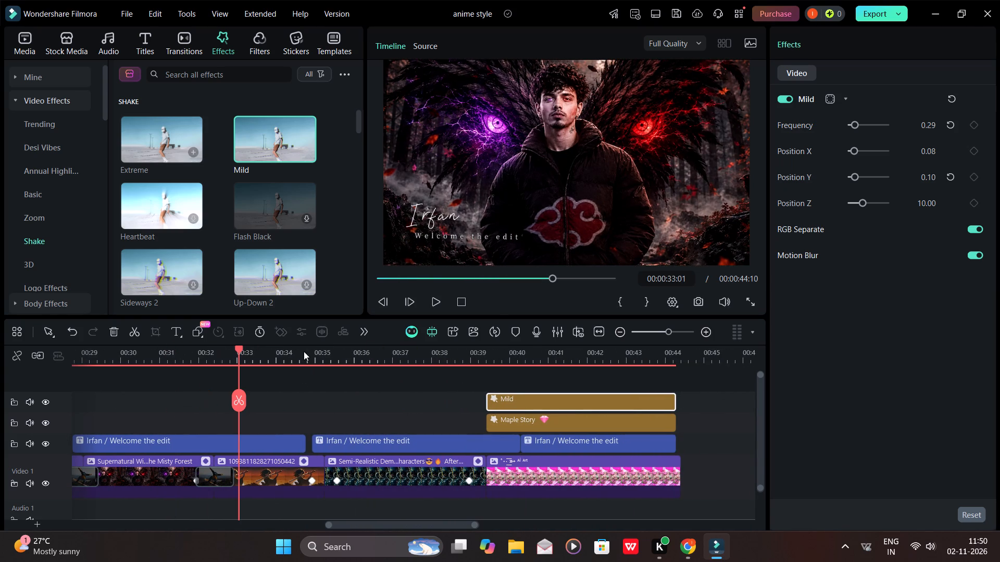
left_click_drag(304, 351, 464, 381)
Extend the start of the Mild effect to slightly before Maple Story and play back the transition into the pink-haired character clip.
left_click(539, 402)
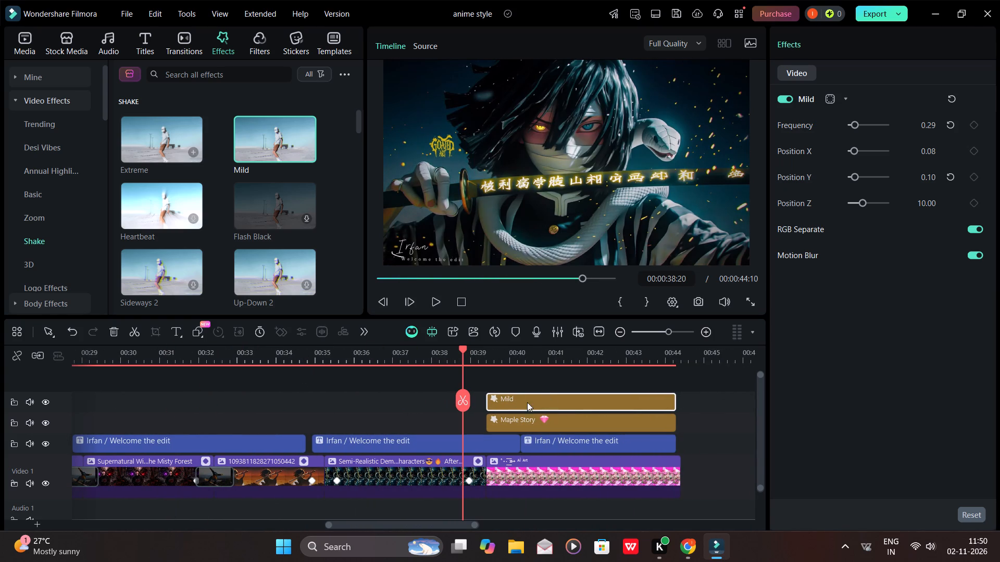
left_click_drag(488, 401, 477, 402)
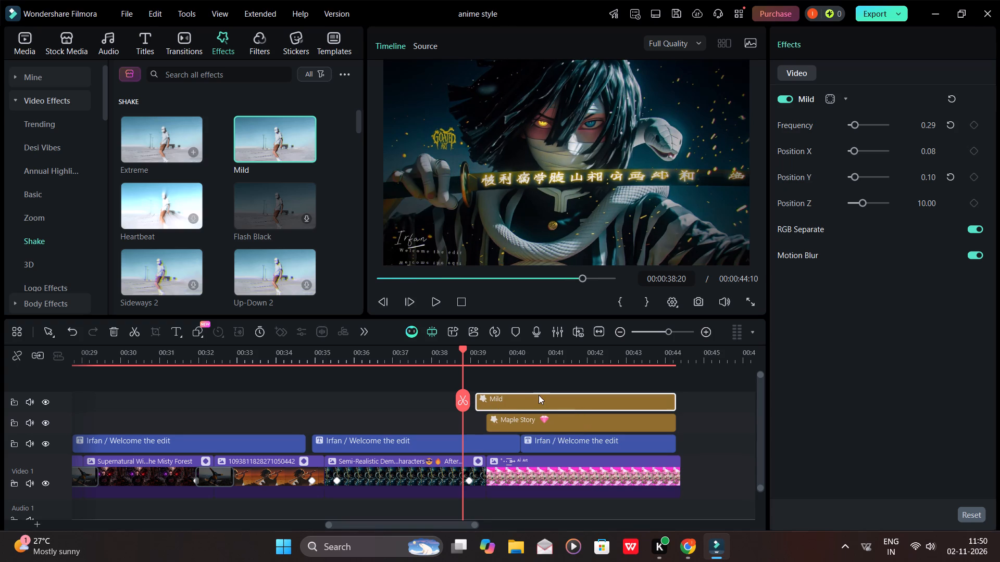
left_click_drag(460, 347, 360, 357)
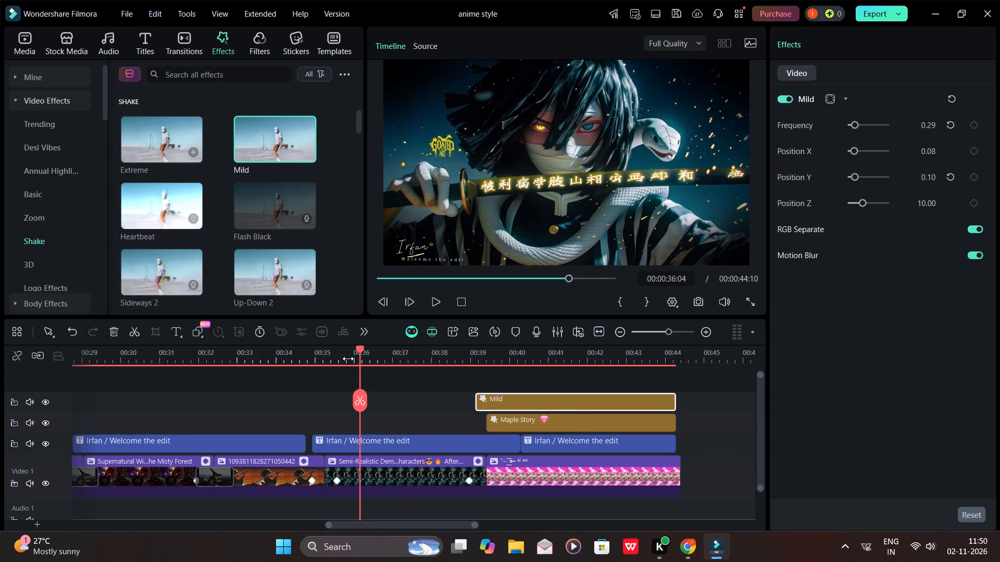
key("space")
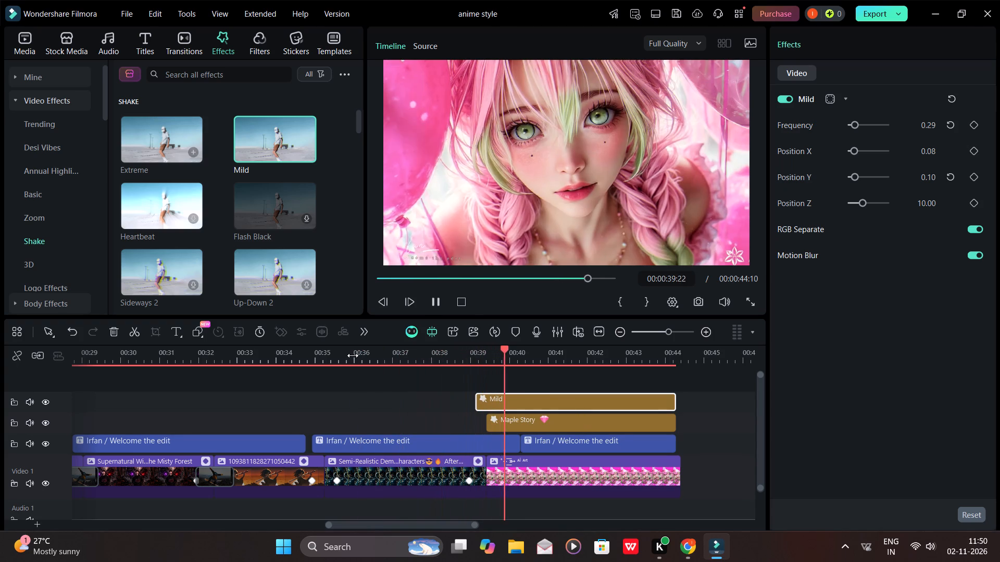
key("space")
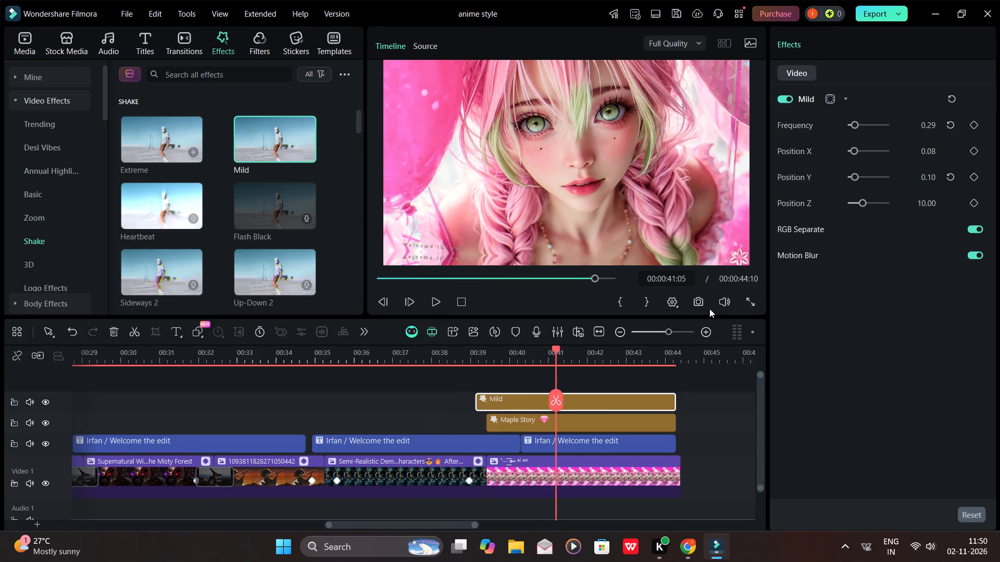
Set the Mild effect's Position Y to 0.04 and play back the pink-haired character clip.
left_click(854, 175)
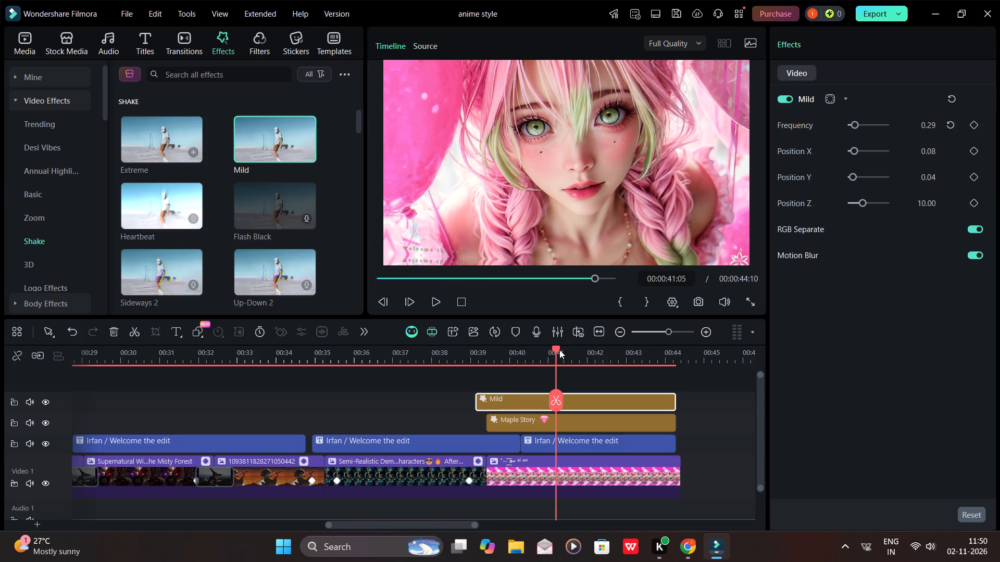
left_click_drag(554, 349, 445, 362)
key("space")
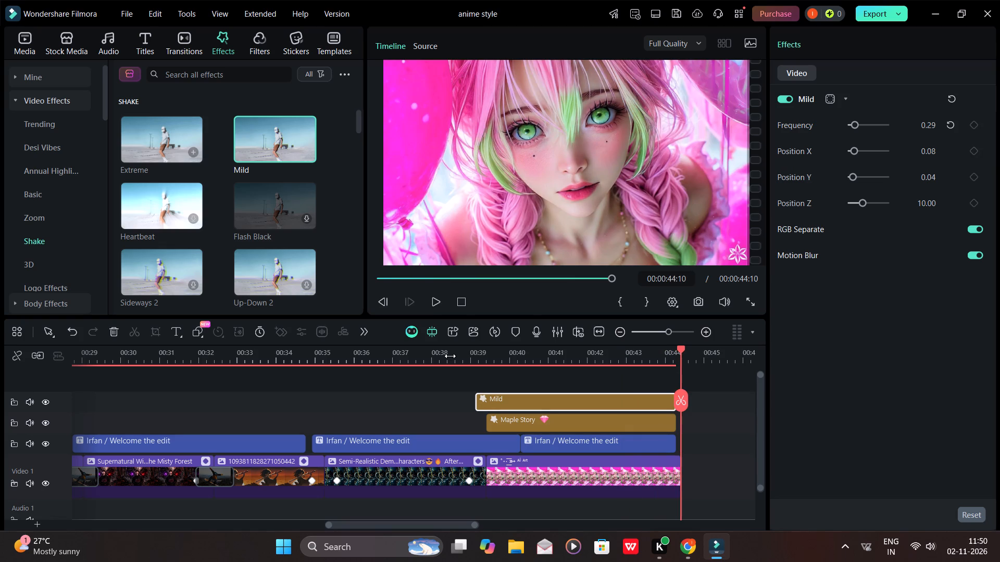
Shift the Mild effect earlier to start at about 00:00:38:17, extend its end to match Maple Story, and play it back.
left_click_drag(647, 400, 630, 400)
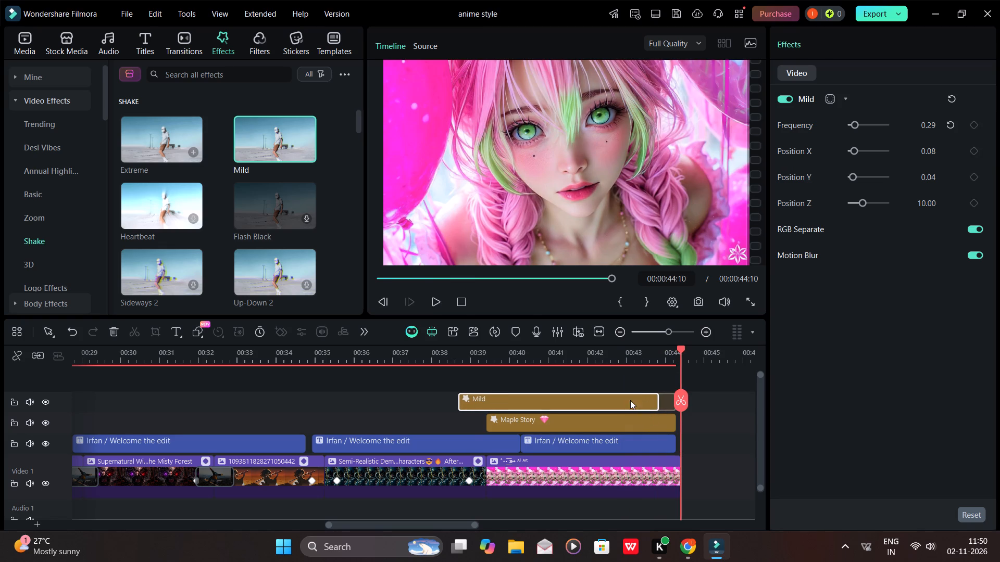
left_click_drag(657, 399, 697, 401)
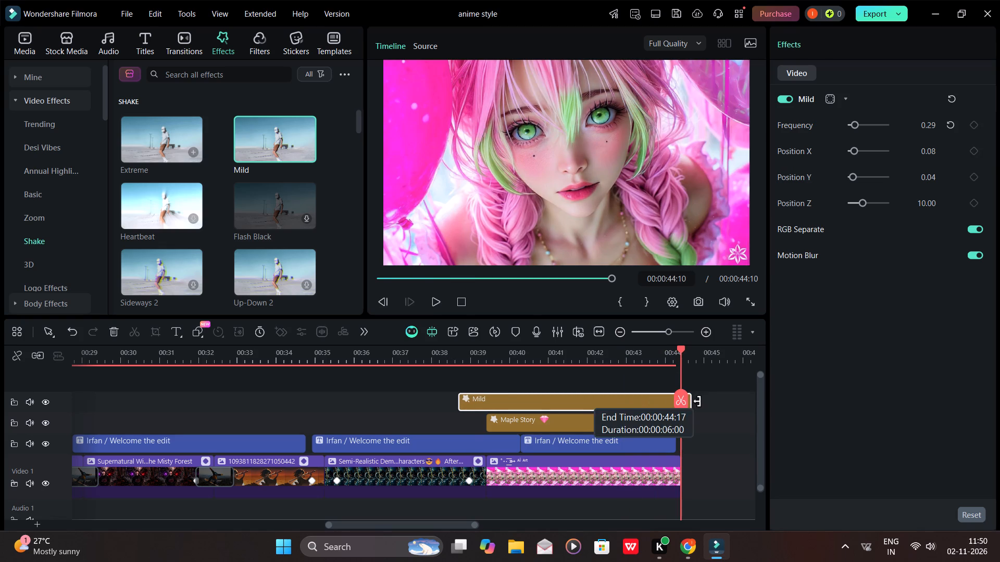
left_click_drag(697, 401, 674, 408)
left_click_drag(679, 346, 668, 346)
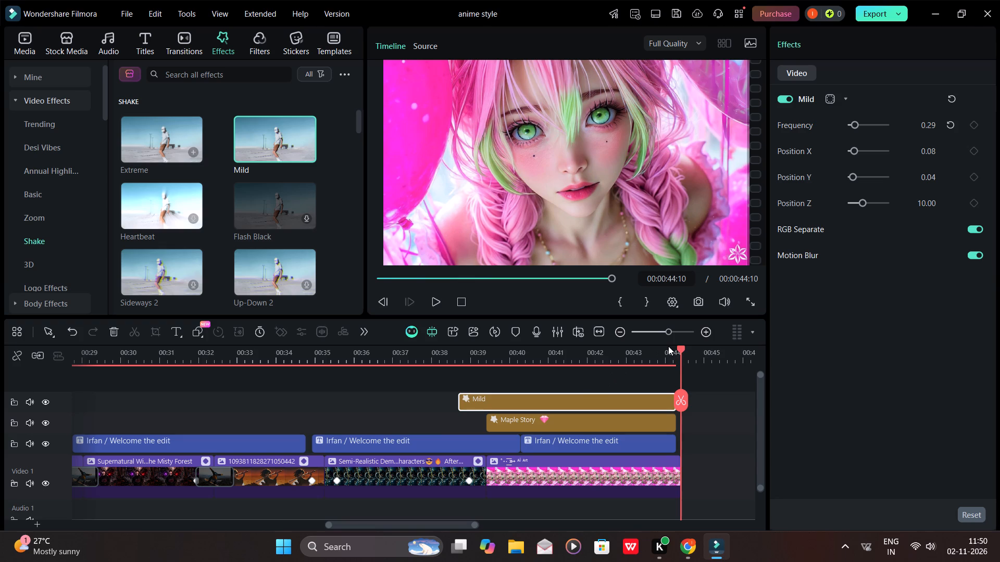
left_click_drag(668, 346, 442, 369)
key("space")
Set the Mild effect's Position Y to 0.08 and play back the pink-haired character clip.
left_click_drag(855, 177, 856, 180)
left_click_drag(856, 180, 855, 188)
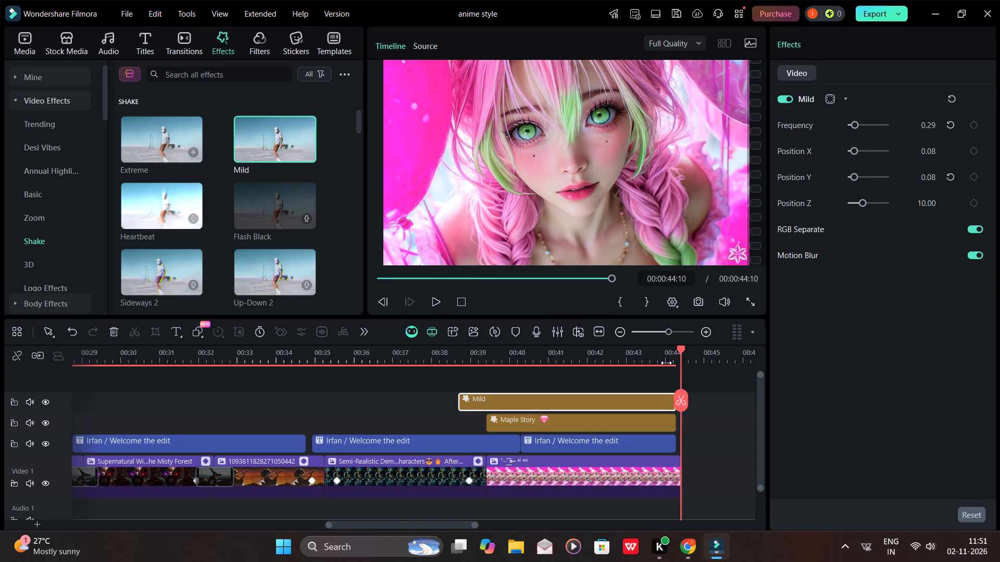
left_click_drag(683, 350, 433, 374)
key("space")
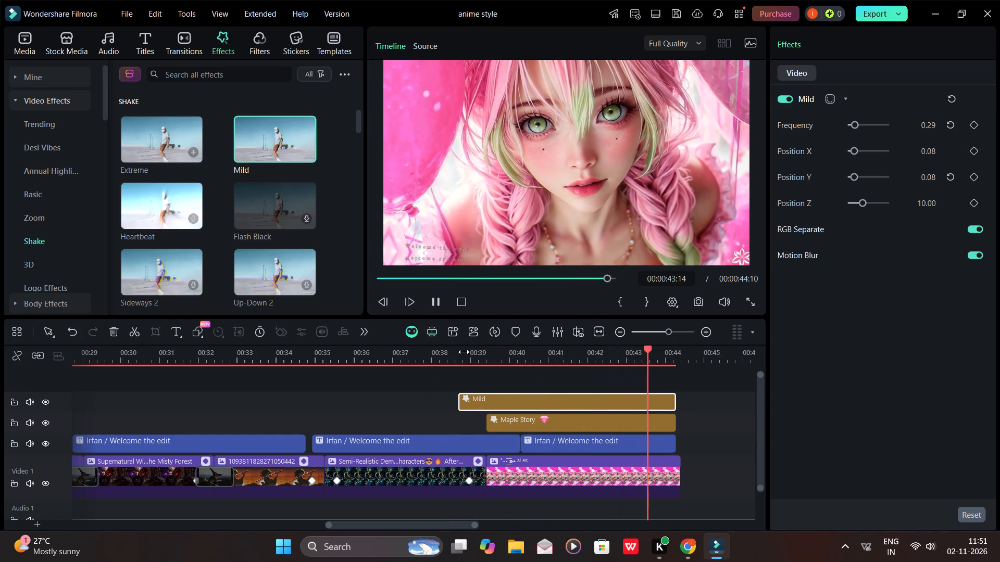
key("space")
Reset all of the Mild effect's parameters to their defaults and play back the pink-haired character clip.
left_click(953, 102)
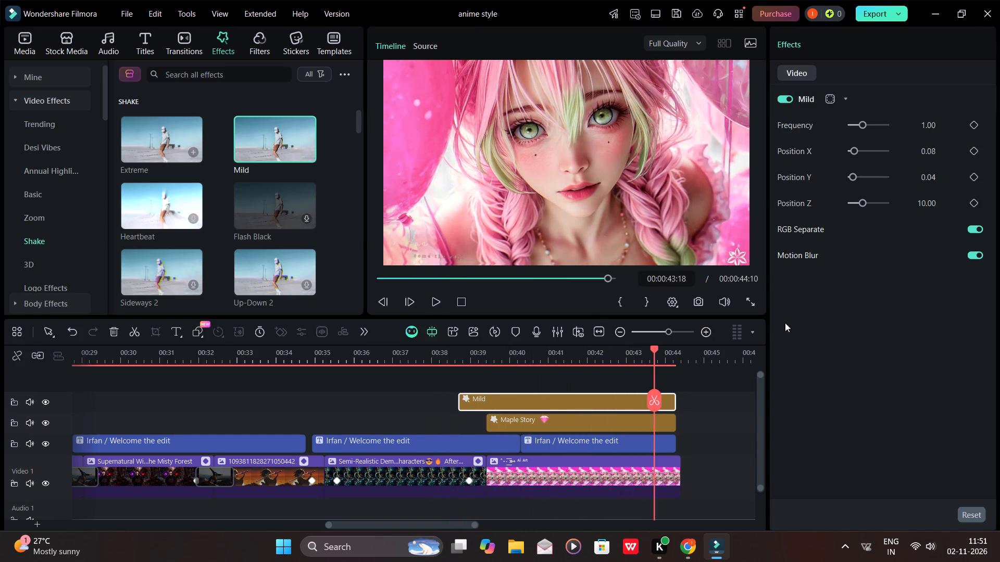
left_click_drag(652, 347, 416, 373)
key("space")
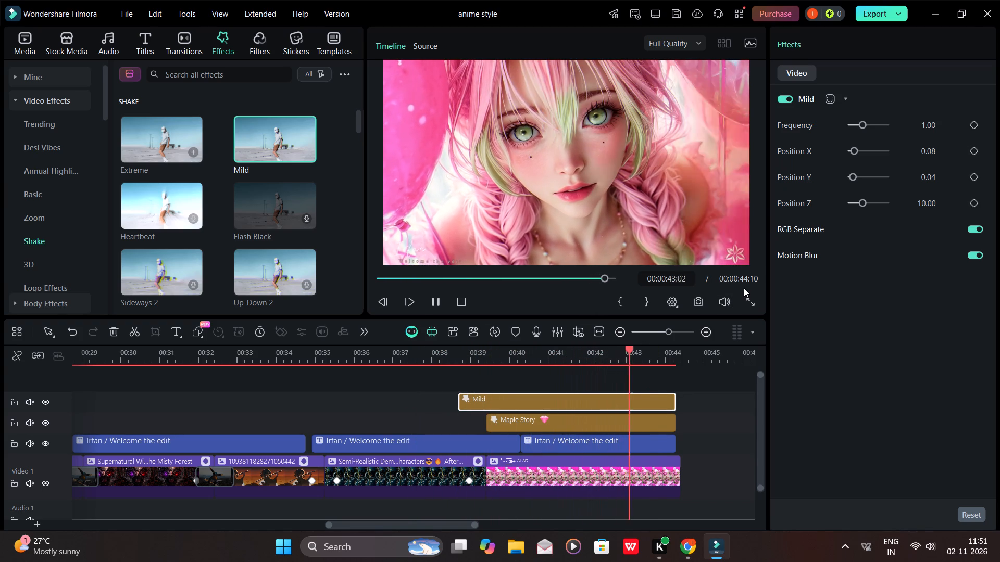
key("space")
Set the Mild effect's Frequency to 0.23 and play back the pink-haired character clip.
left_click_drag(865, 125, 860, 130)
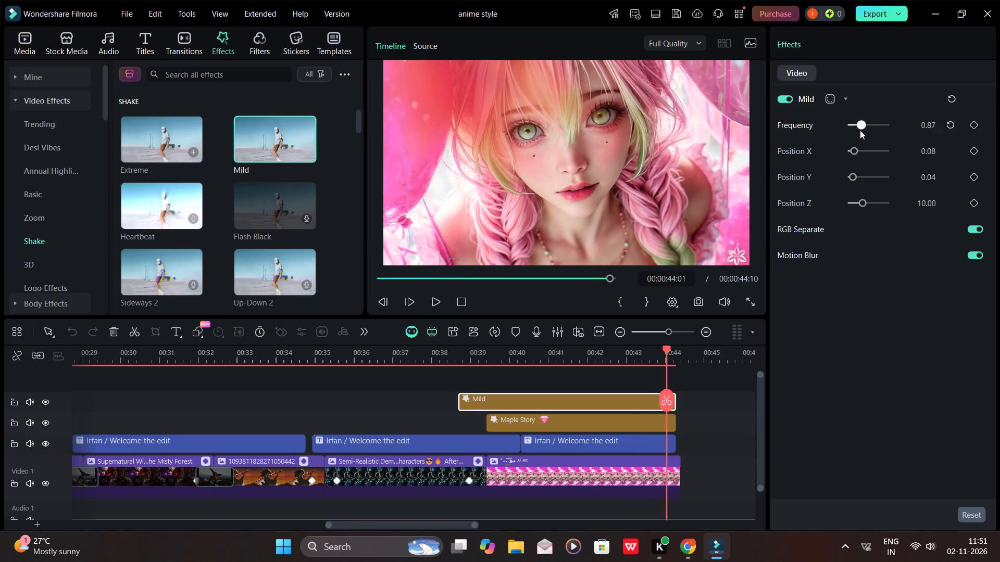
left_click_drag(860, 130, 851, 148)
left_click_drag(854, 124, 853, 126)
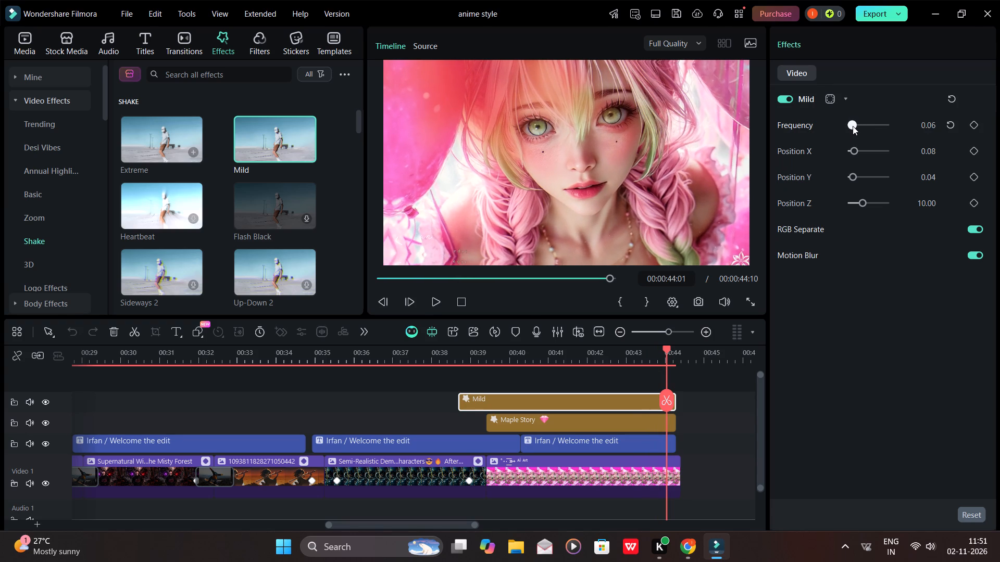
left_click_drag(853, 126, 854, 128)
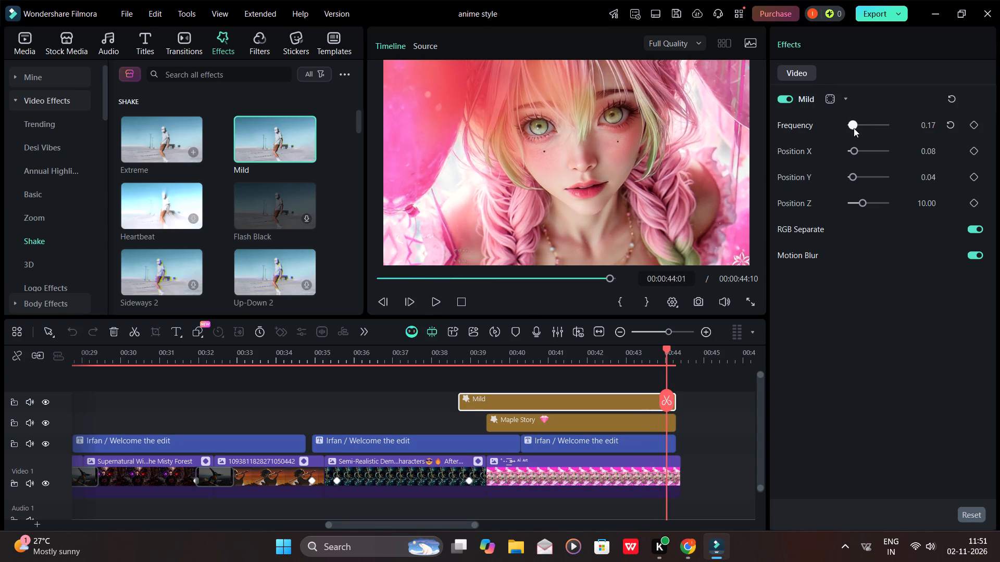
left_click_drag(854, 128, 854, 131)
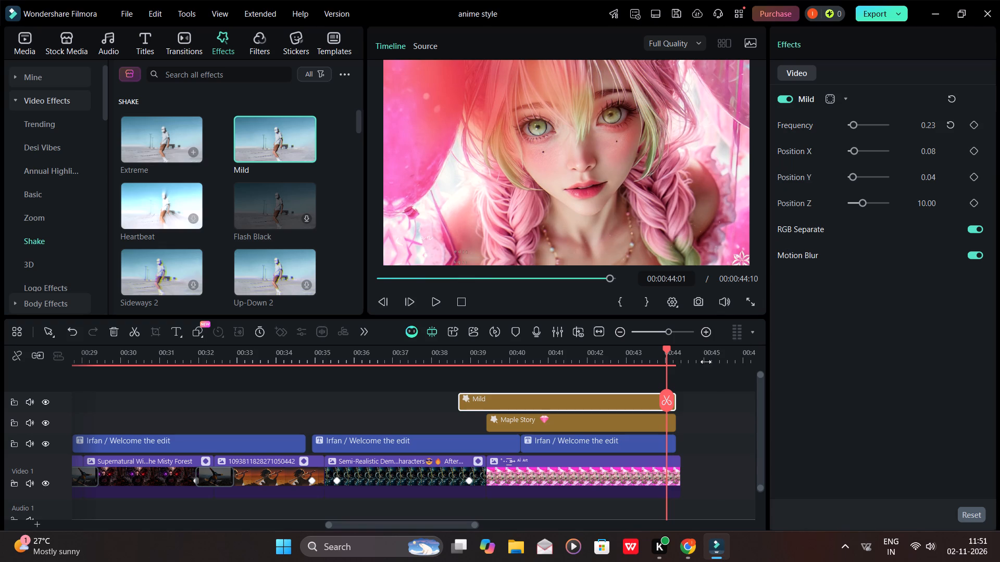
left_click_drag(668, 349, 406, 362)
key("space")
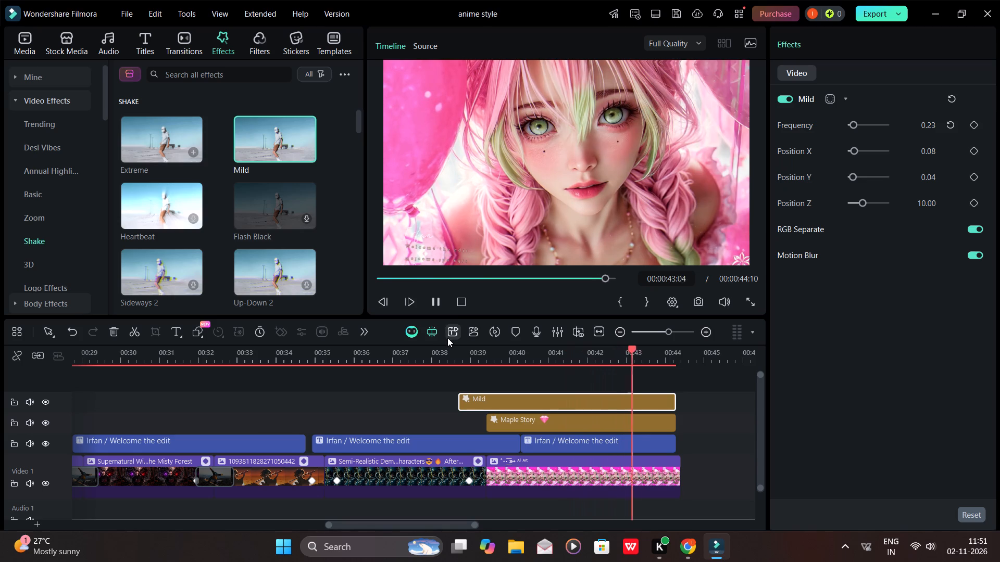
key("space")
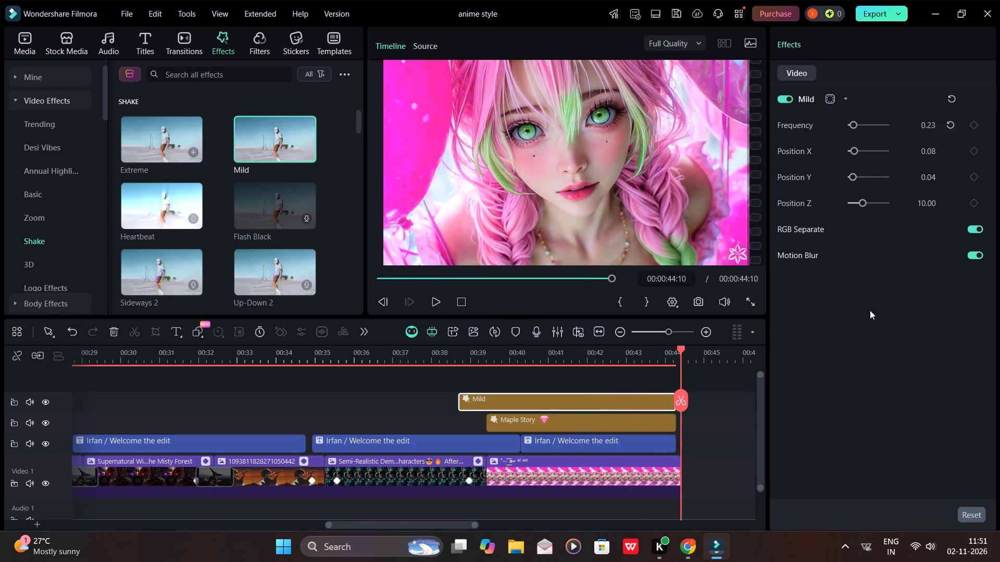
left_click_drag(680, 348, 661, 350)
Turn off Motion Blur for the Mild effect and play back the pink-haired character clip.
left_click_drag(661, 350, 439, 398)
left_click(981, 257)
key("space")
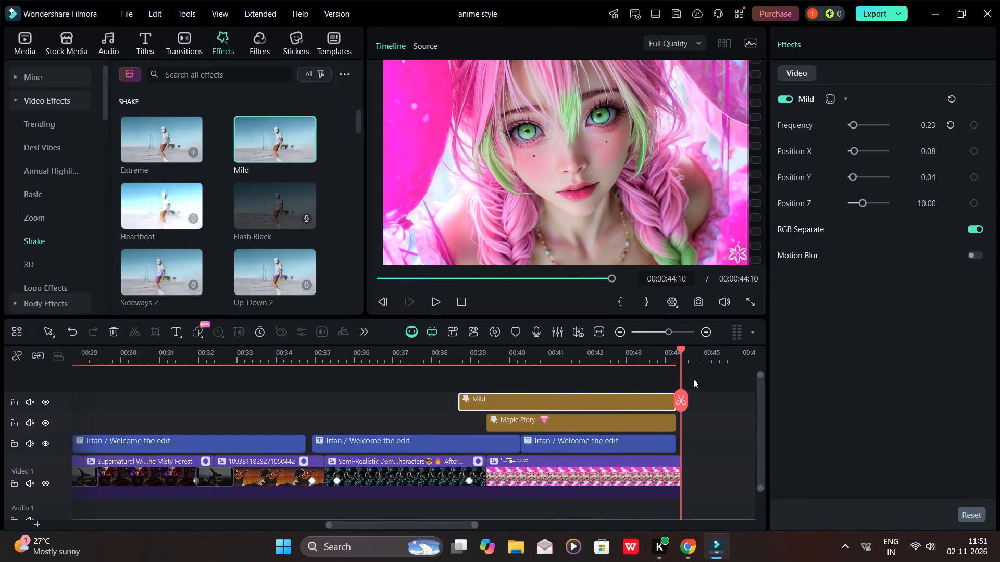
left_click_drag(682, 351, 669, 353)
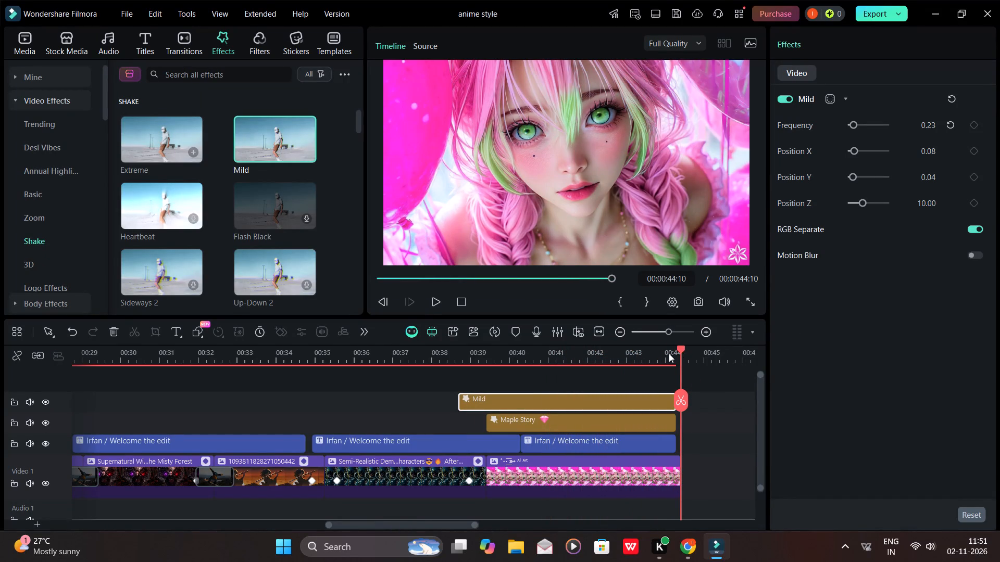
left_click_drag(669, 353, 364, 369)
key("space")
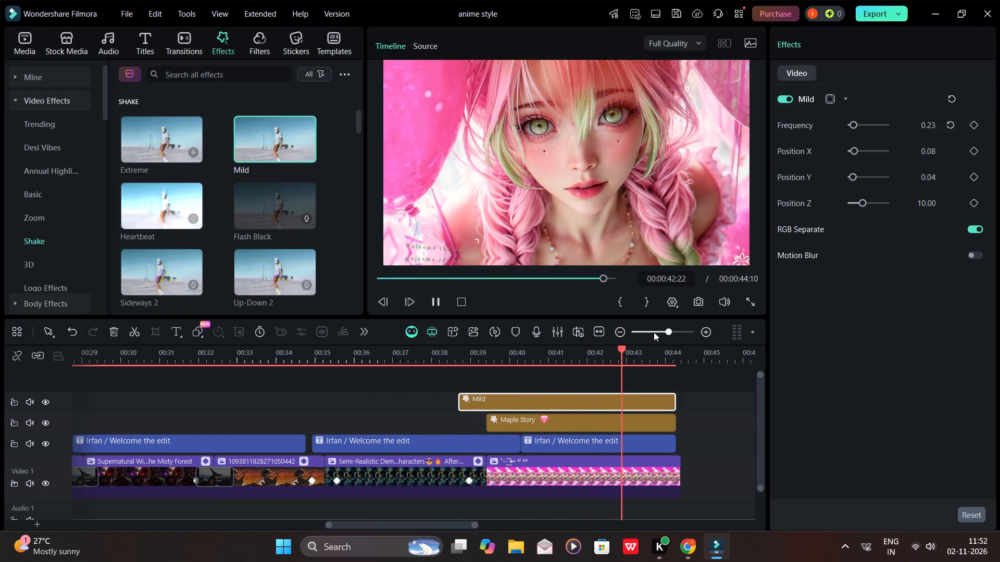
key("space")
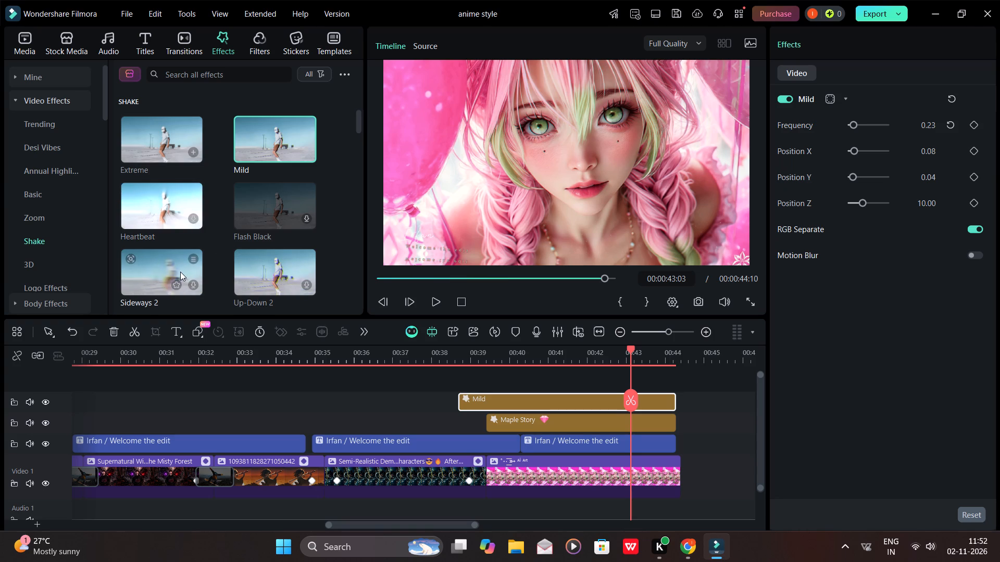
Find the Slight Wobble shake effect and add it on the Maple Story track, starting at about 00:00:33:13.
scroll(180, 270, "down", 2)
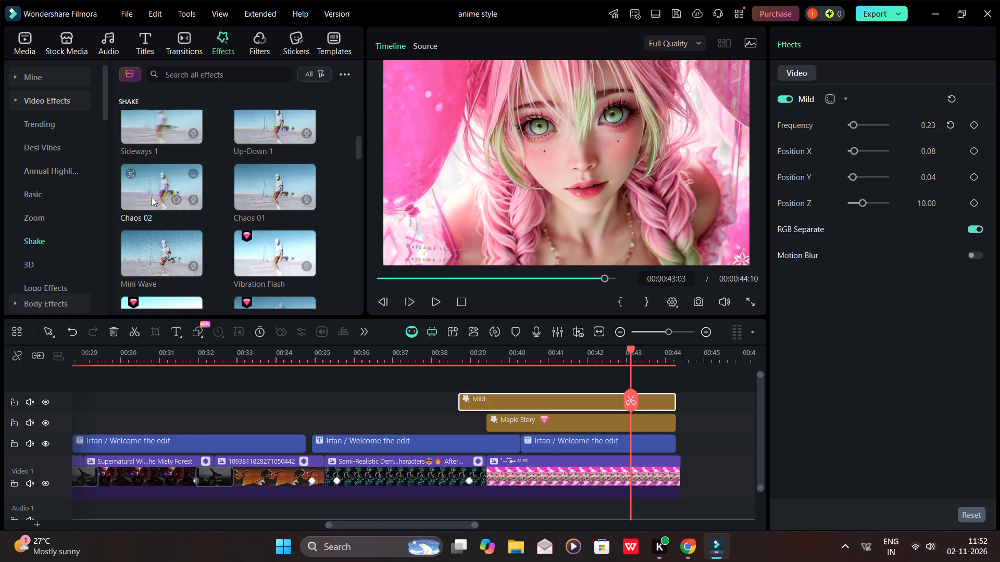
scroll(240, 252, "down", 1)
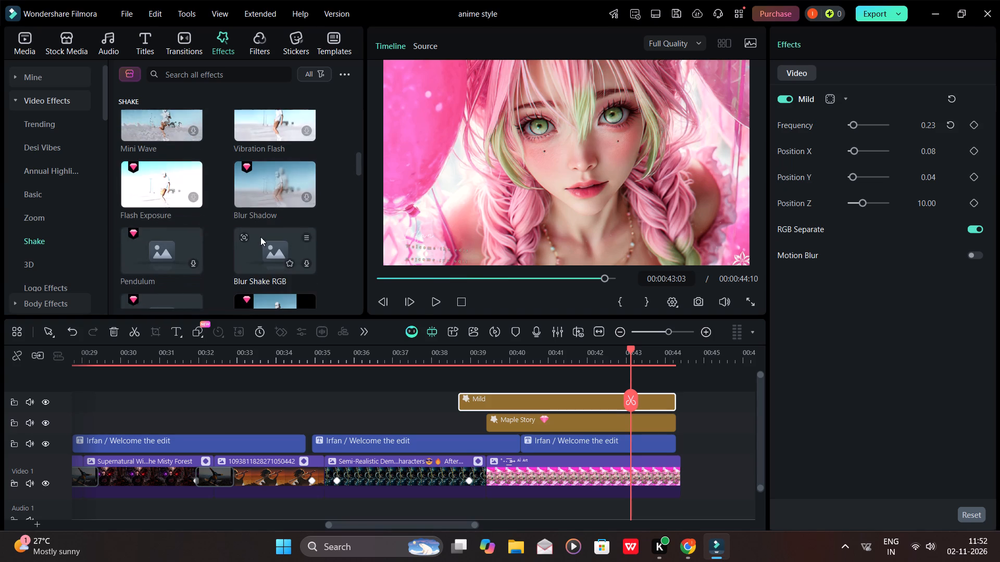
scroll(260, 237, "down", 1)
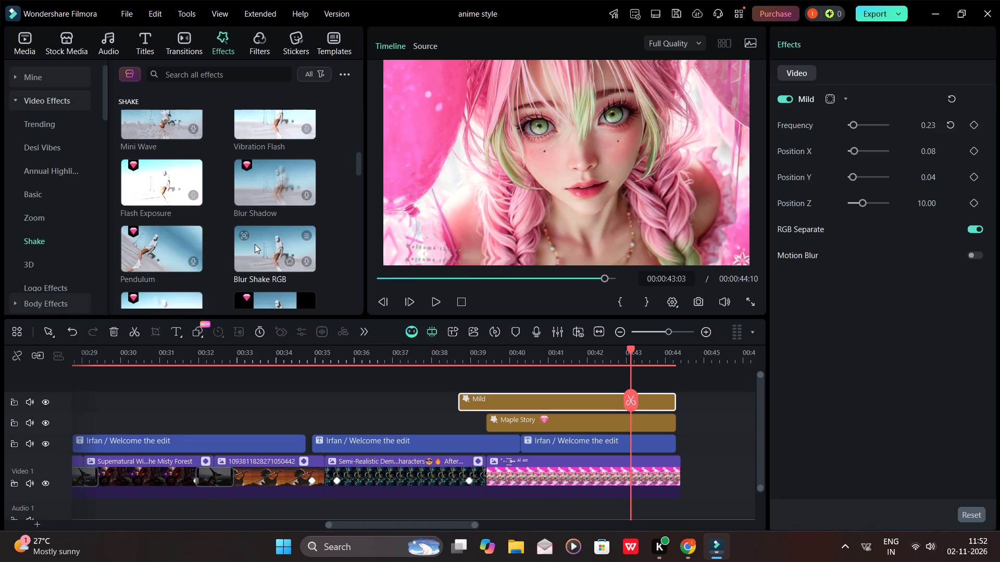
scroll(233, 263, "down", 1)
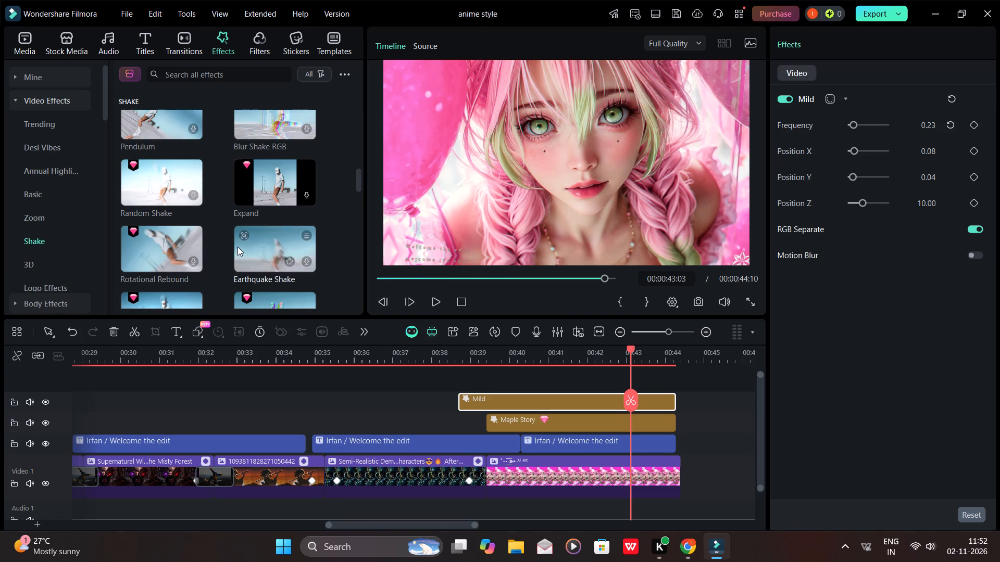
scroll(232, 252, "down", 2)
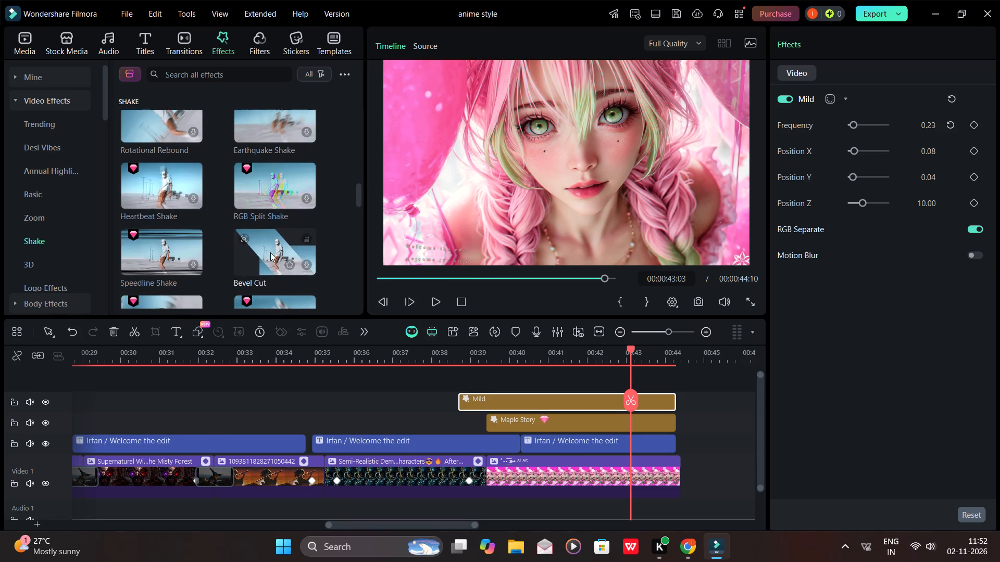
scroll(270, 252, "down", 1)
scroll(167, 254, "down", 2)
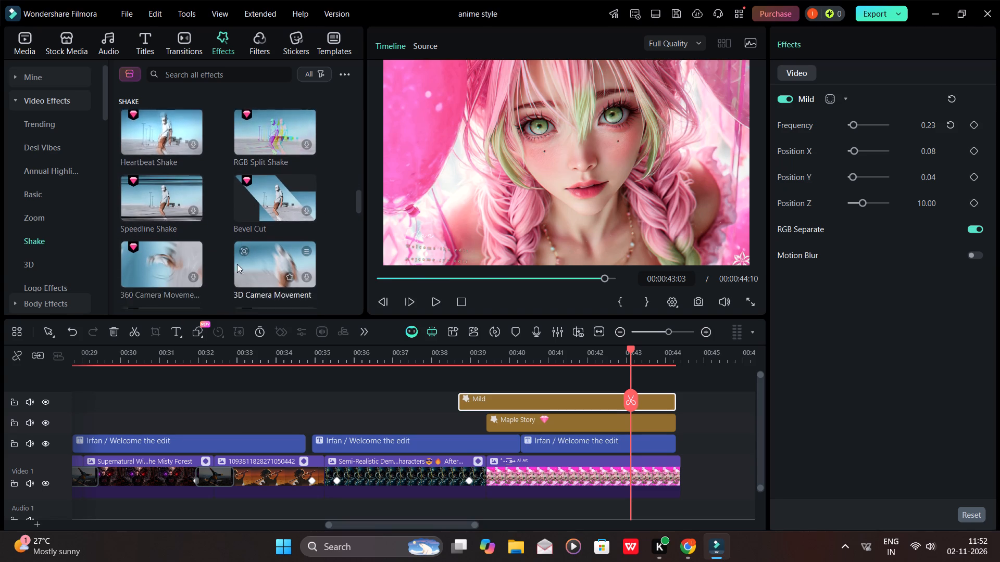
scroll(237, 264, "down", 1)
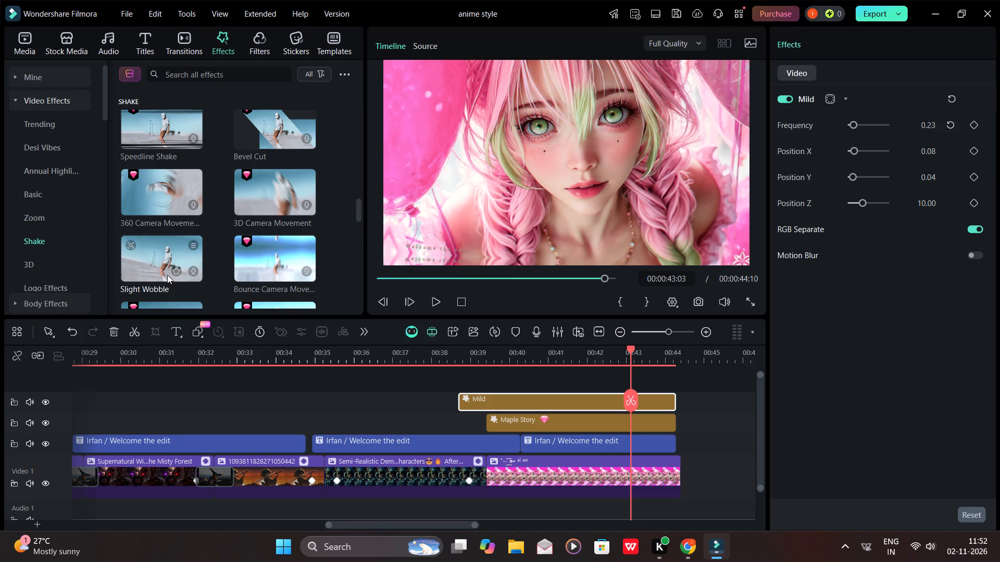
scroll(167, 275, "down", 1)
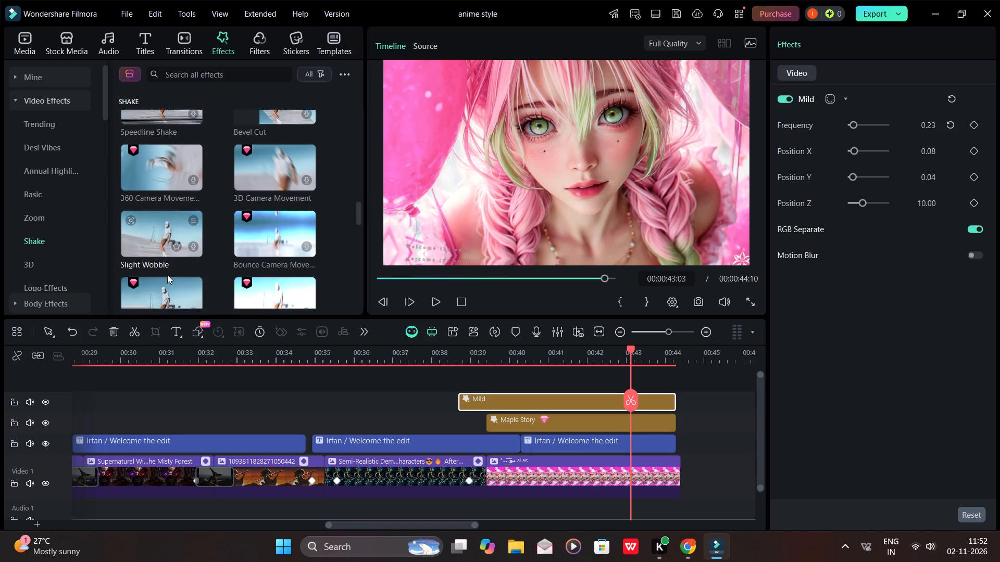
scroll(167, 275, "down", 1)
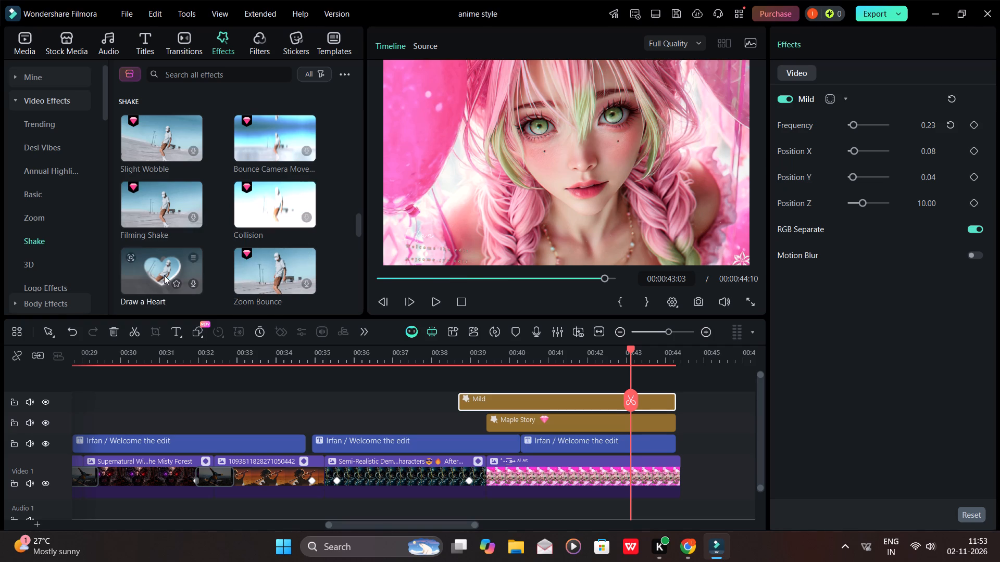
scroll(219, 200, "up", 1)
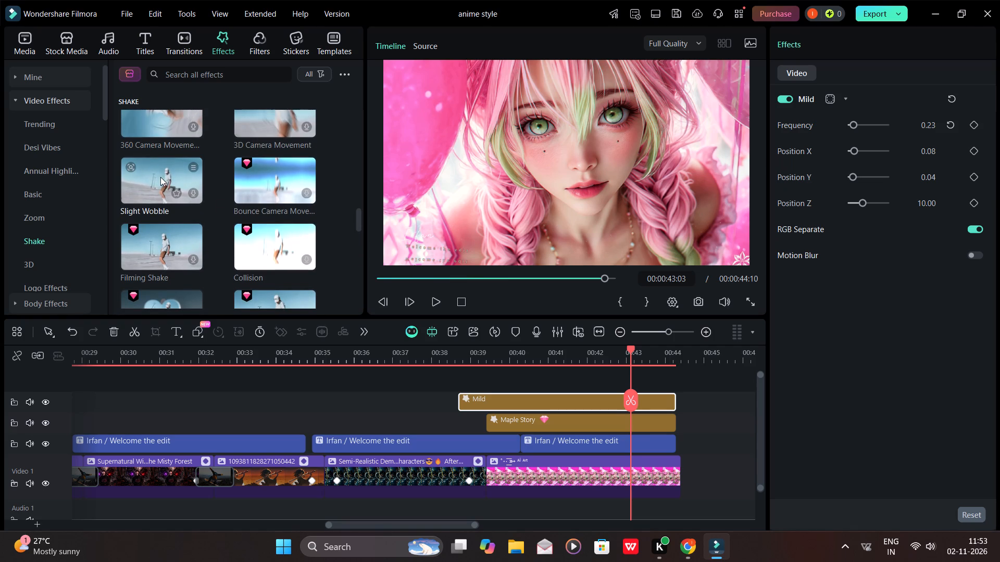
left_click_drag(159, 176, 170, 416)
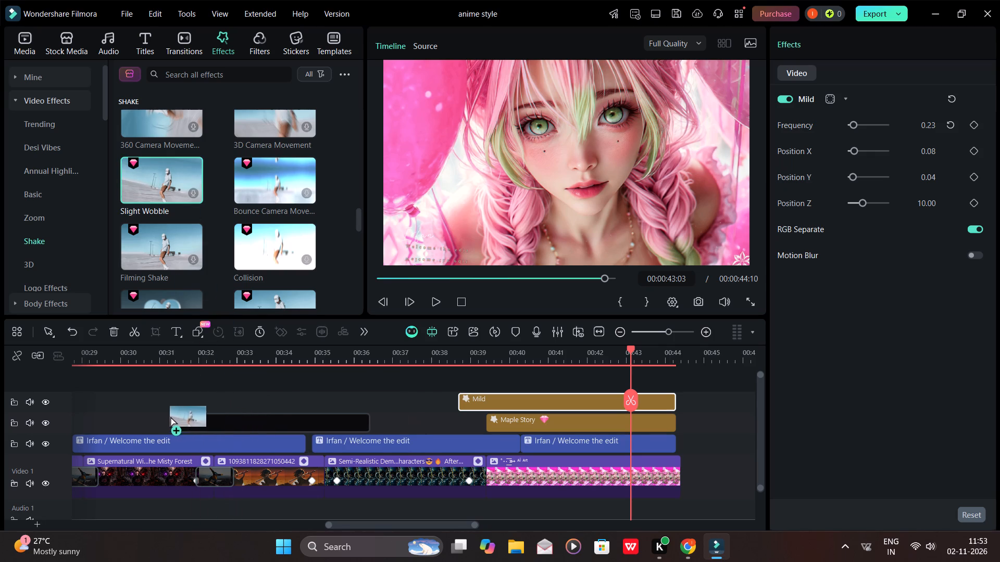
left_click_drag(170, 416, 231, 415)
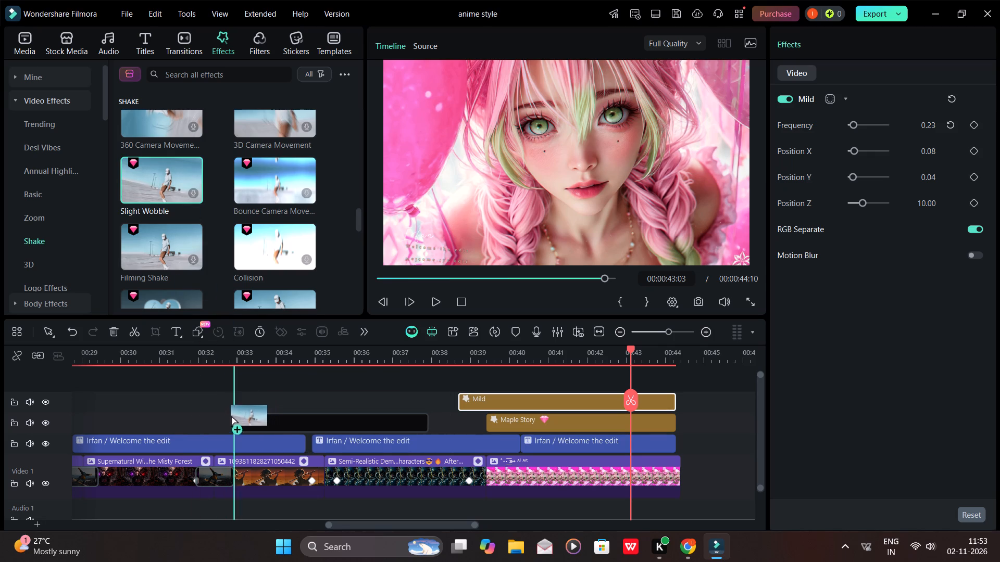
left_click_drag(231, 415, 260, 417)
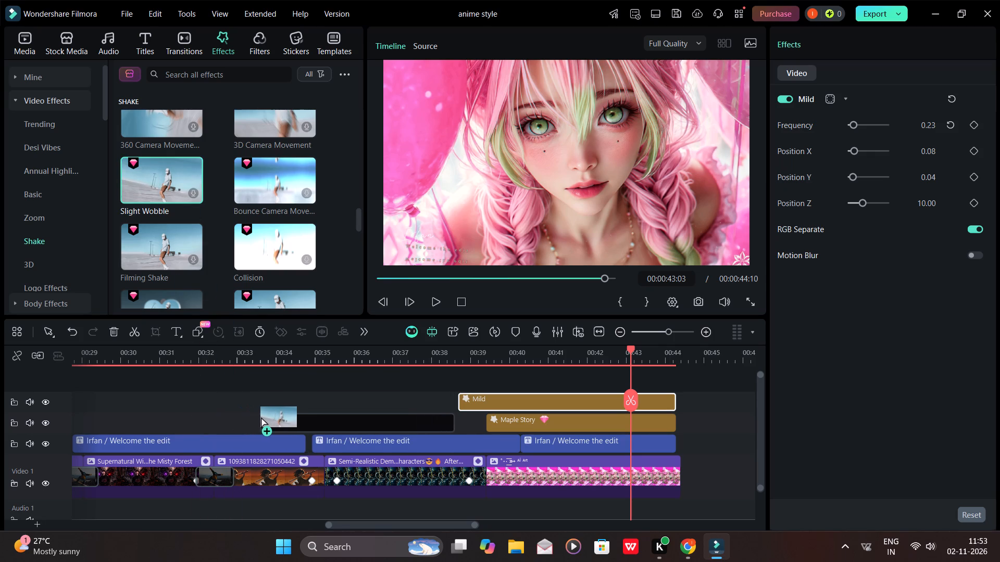
left_click_drag(260, 417, 257, 417)
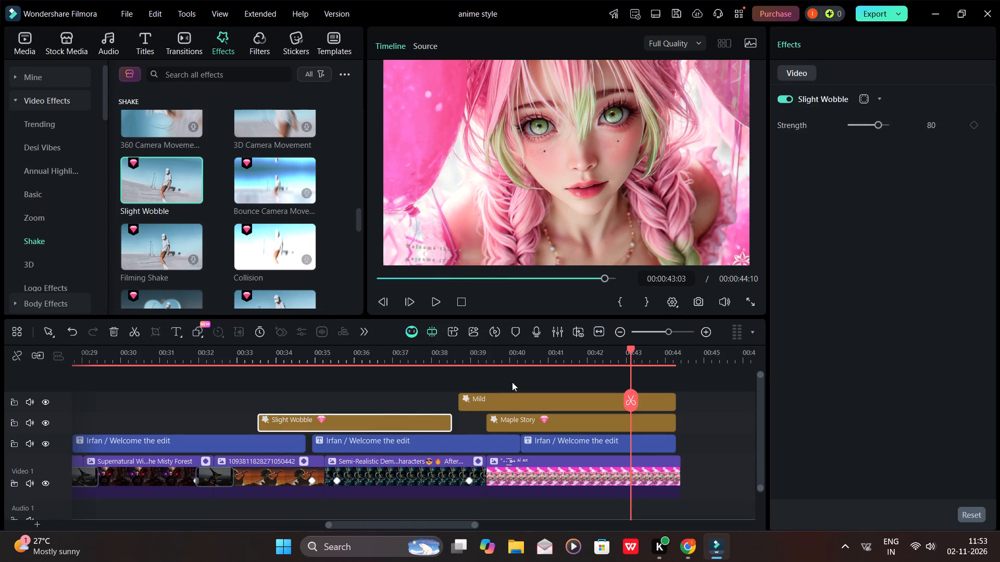
Play back and scrub through the clips under the Slight Wobble effect to examine the shake.
left_click_drag(632, 349, 229, 352)
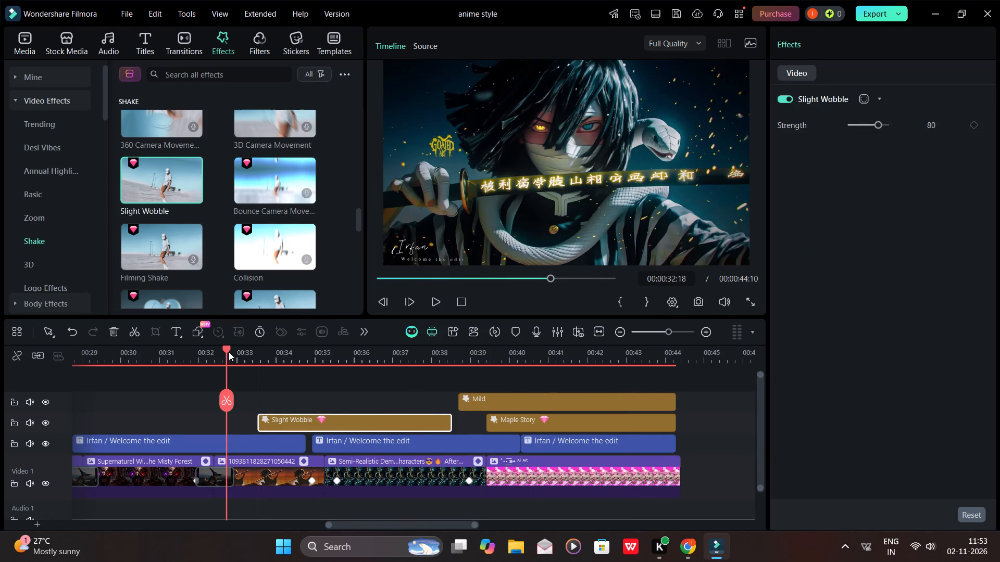
left_click_drag(229, 352, 227, 352)
key("space")
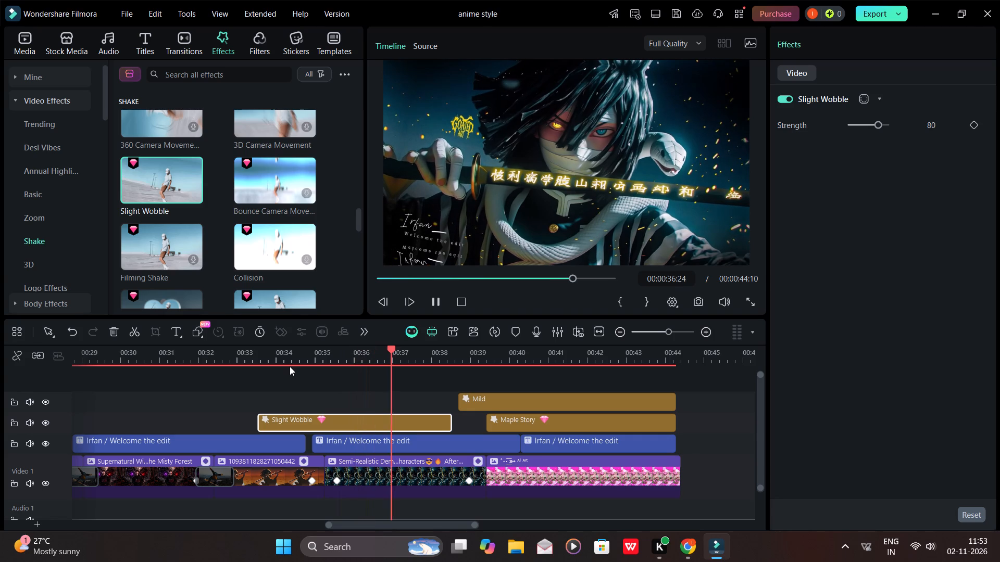
key("space")
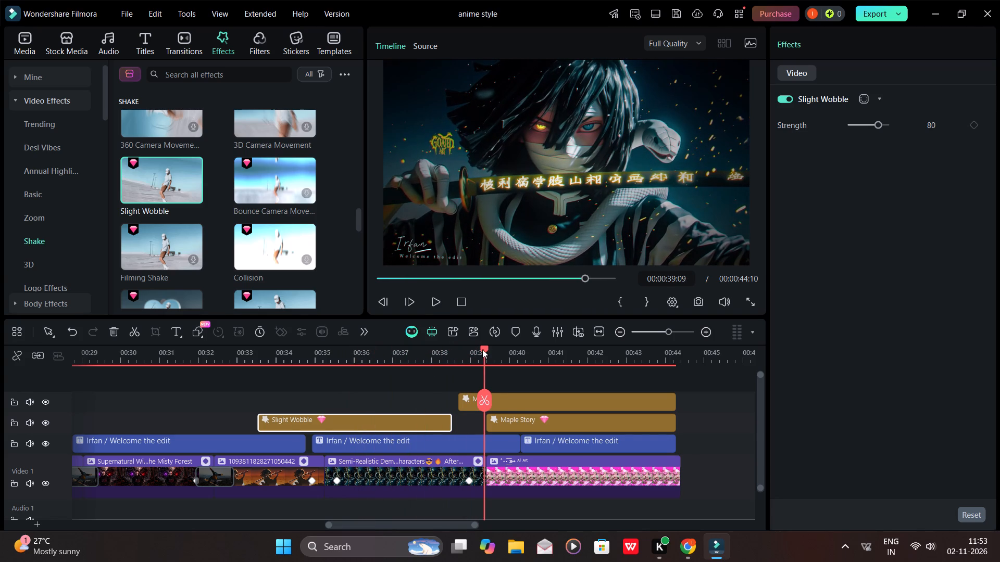
left_click_drag(484, 350, 253, 382)
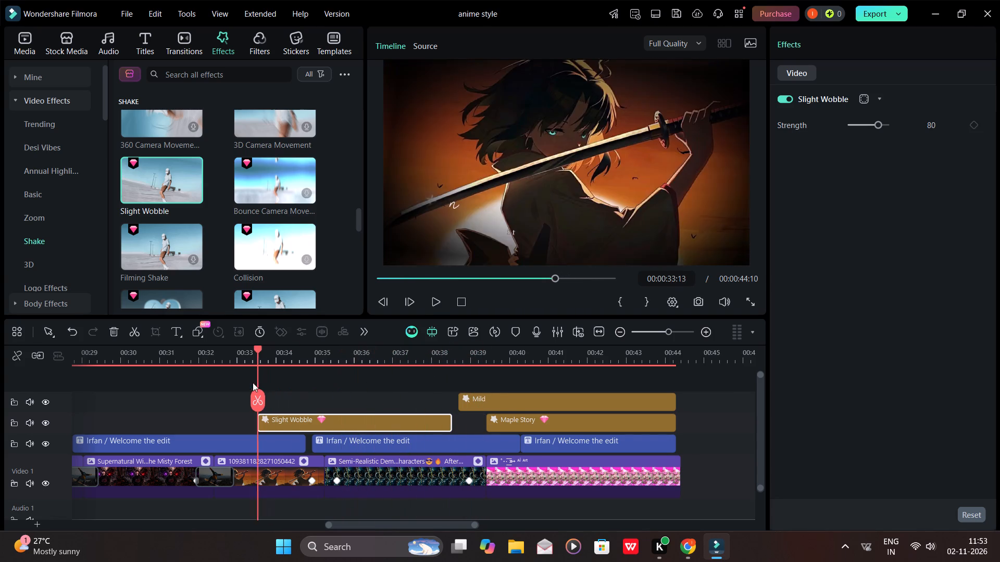
left_click_drag(253, 382, 351, 385)
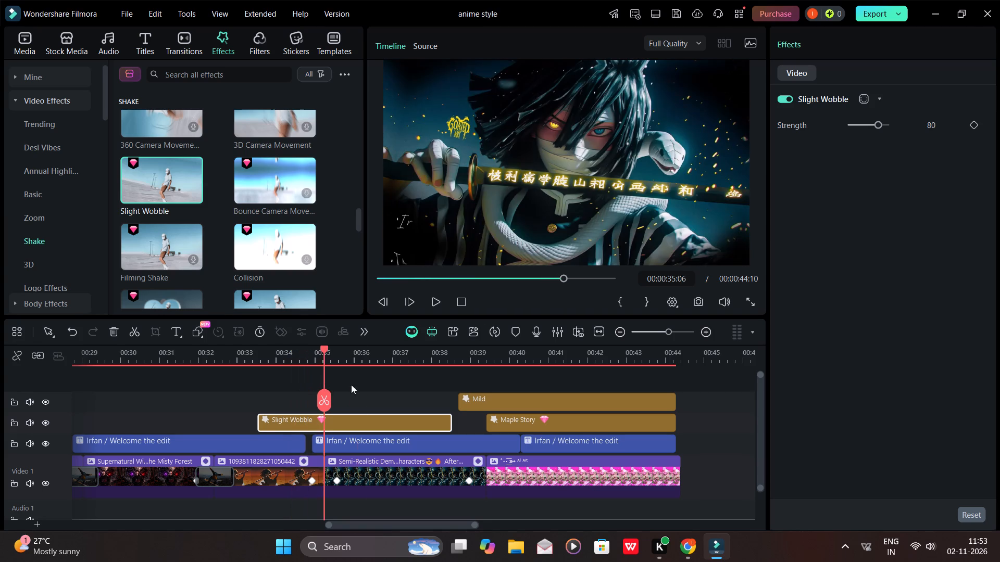
left_click_drag(351, 385, 409, 385)
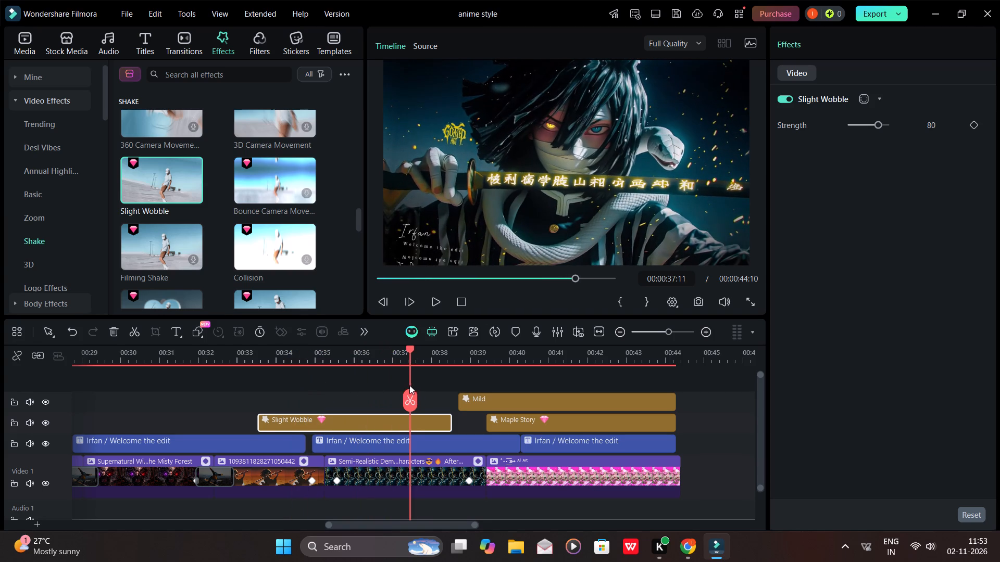
left_click_drag(409, 385, 408, 385)
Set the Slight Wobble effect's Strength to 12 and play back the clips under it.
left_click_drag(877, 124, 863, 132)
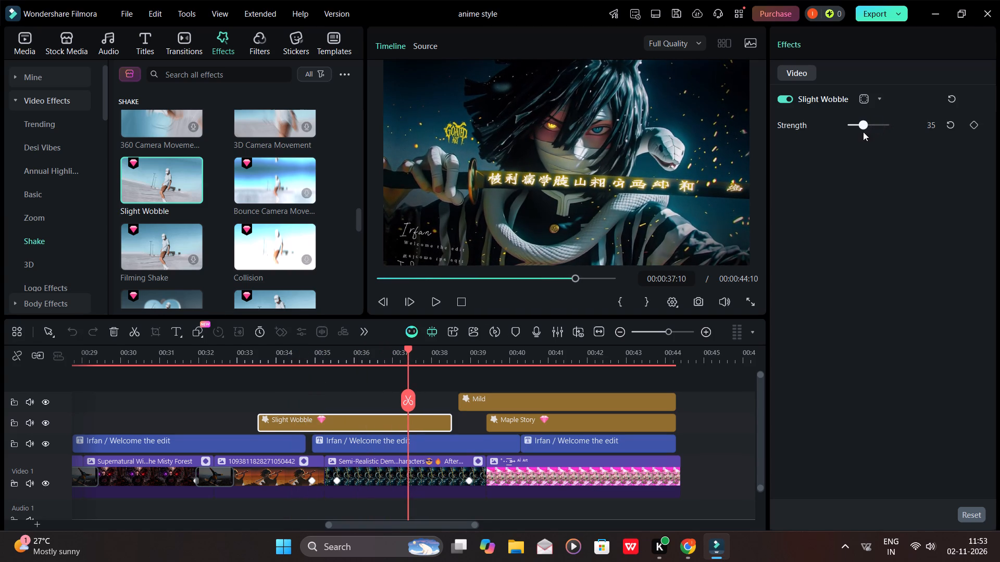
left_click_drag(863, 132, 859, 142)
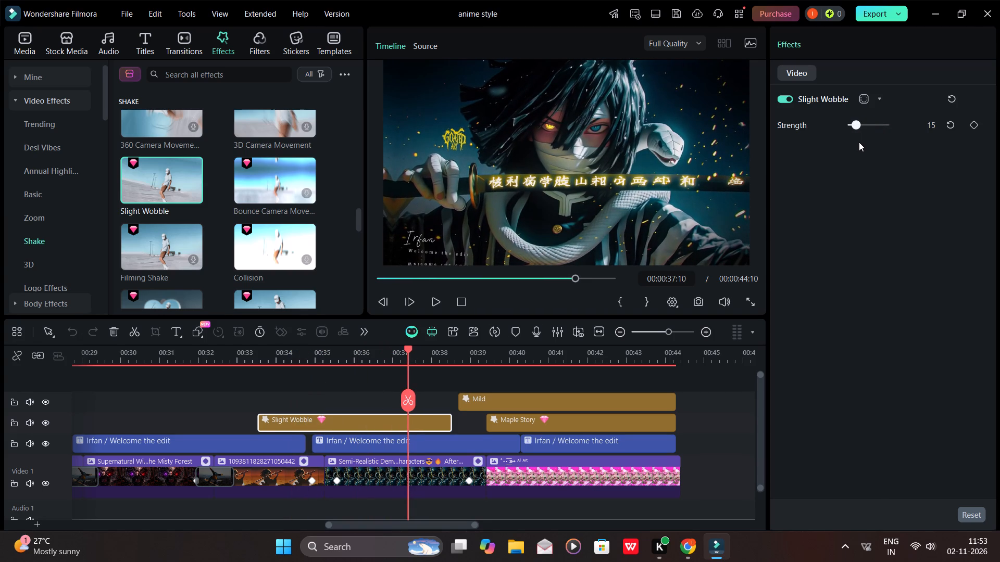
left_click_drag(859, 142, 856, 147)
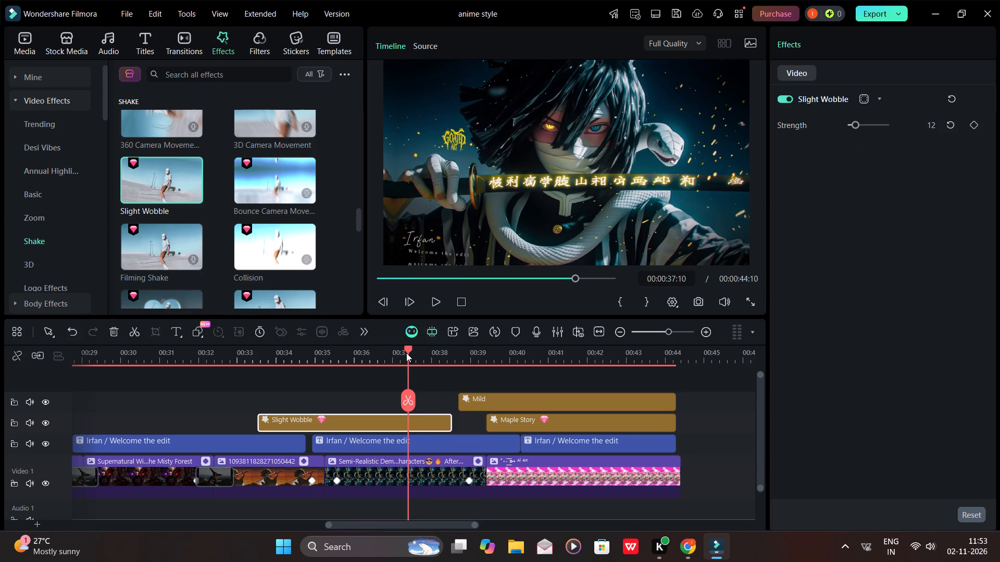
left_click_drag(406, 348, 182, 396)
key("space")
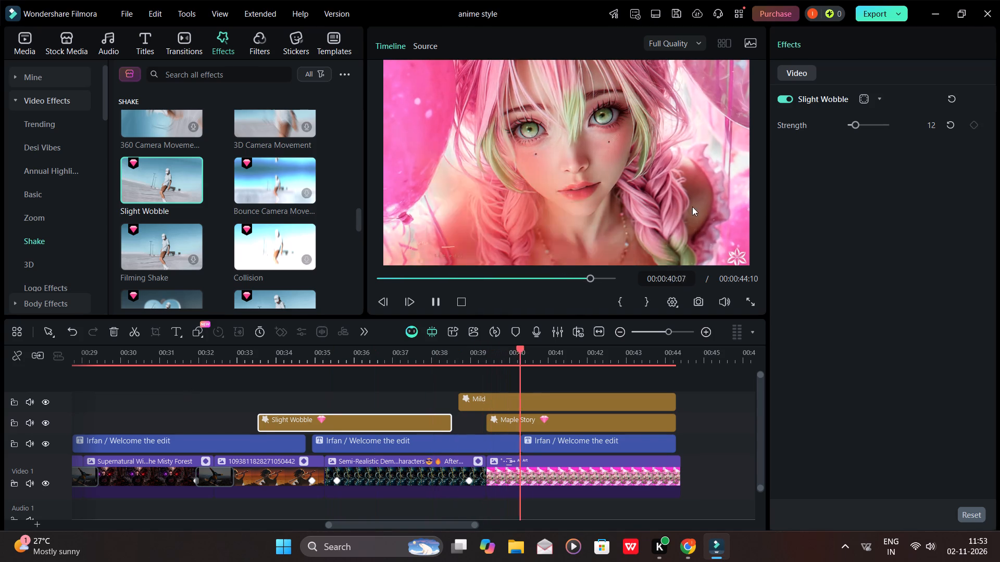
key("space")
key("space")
Set the Slight Wobble effect's Strength to 6 and play back the clips under it.
left_click(855, 125)
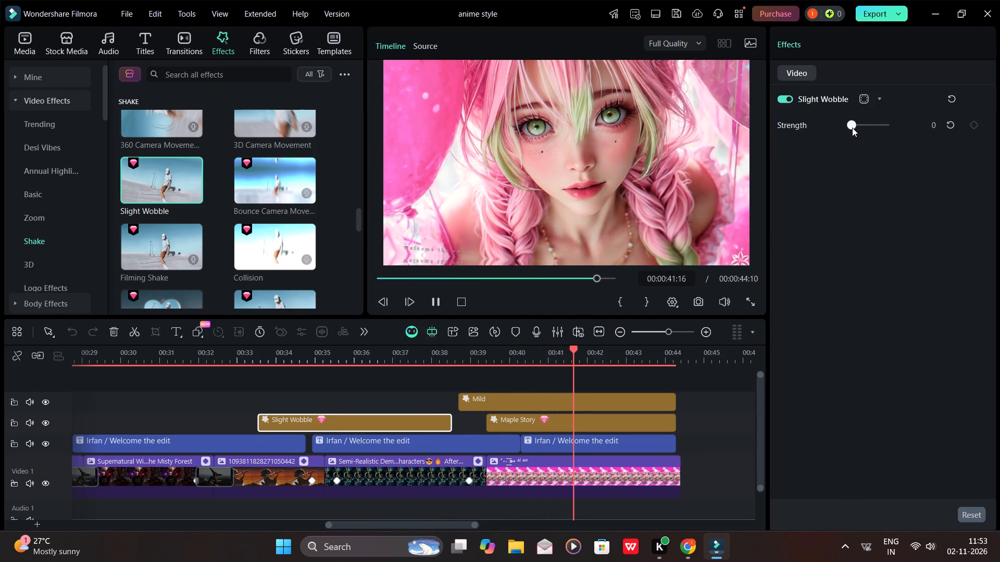
key("space")
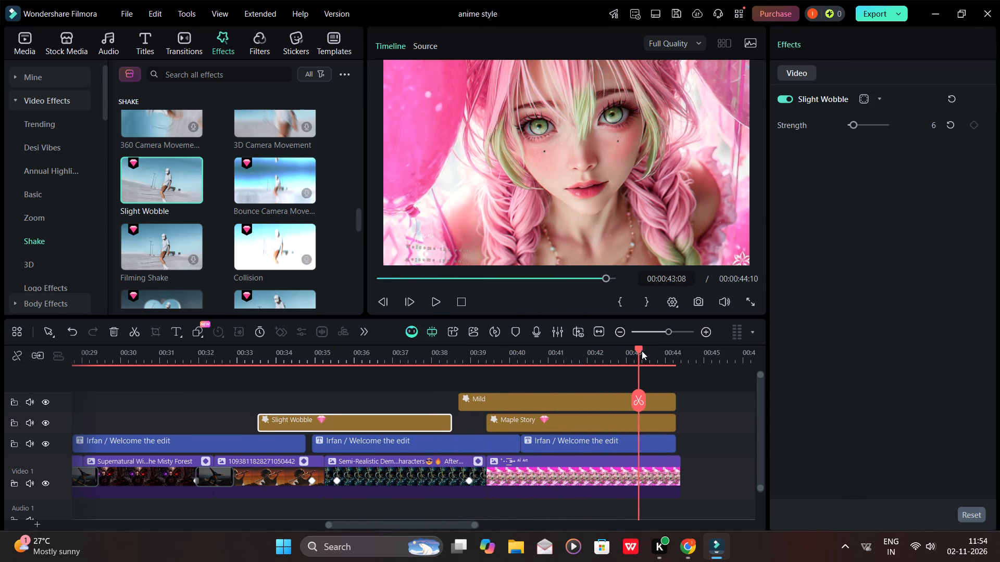
left_click_drag(642, 350, 164, 440)
key("space")
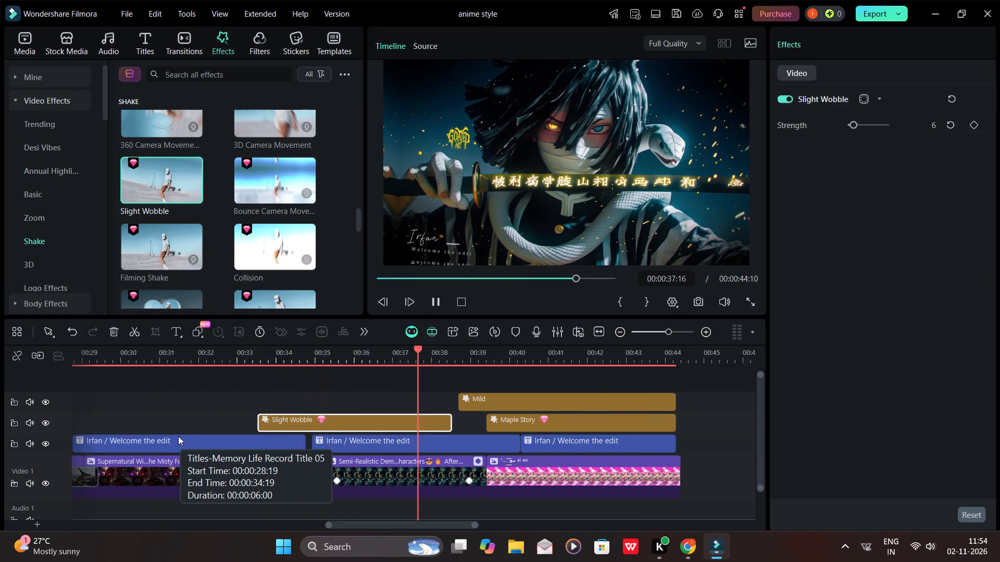
key("space")
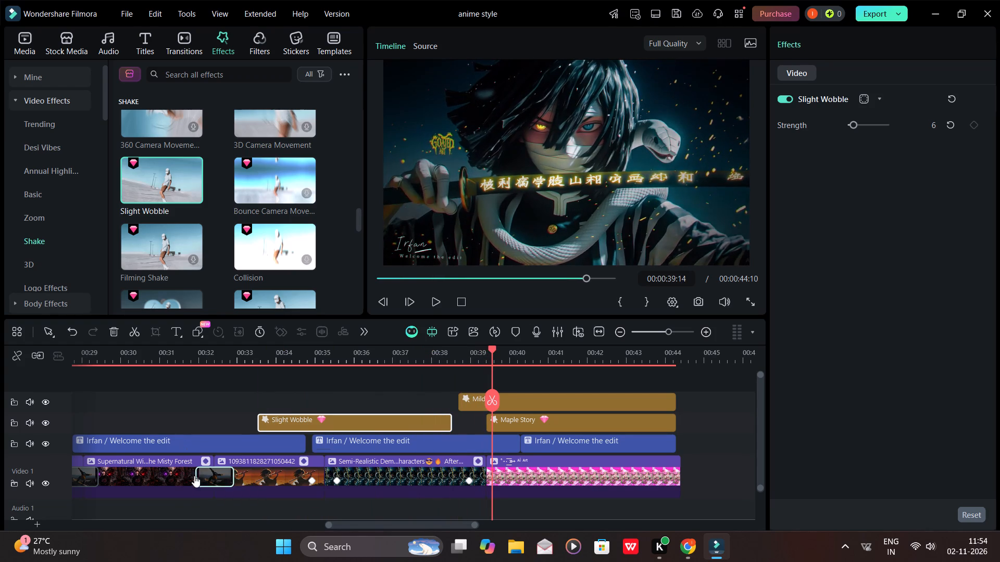
Move the Slight Wobble effect earlier on its track to start at about 00:29, near the start of the Supernatural Wings in the Misty Forest clip.
scroll(310, 444, "right", 1)
left_click_drag(442, 419, 266, 436)
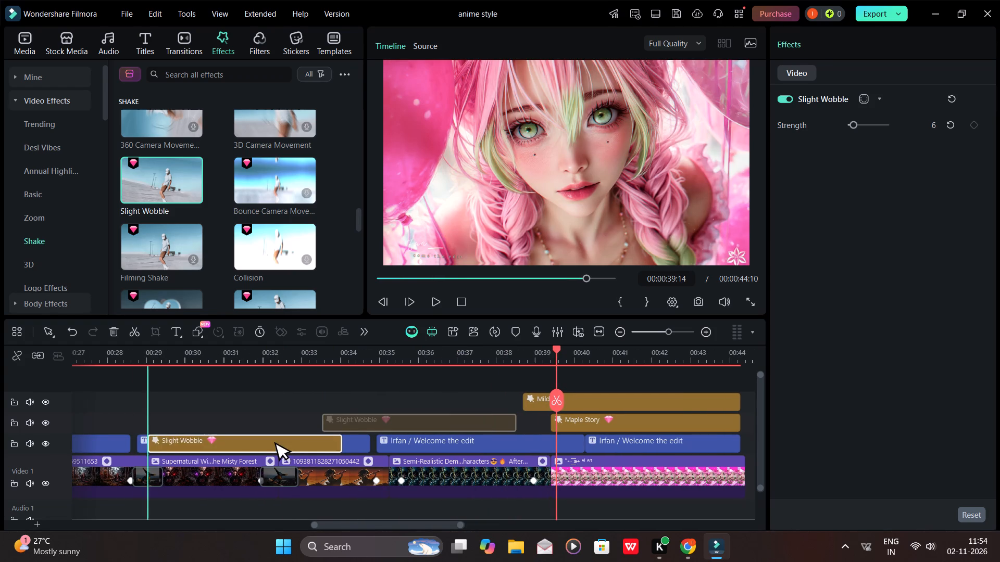
left_click_drag(266, 436, 272, 424)
scroll(334, 464, "right", 3)
scroll(359, 434, "up", 1, "ctrl")
scroll(359, 434, "right", 1, "ctrl")
scroll(359, 435, "up", 1, "ctrl")
scroll(359, 435, "right", 1, "ctrl")
left_click_drag(298, 428, 304, 428)
scroll(307, 428, "right", 2)
left_click(382, 426)
scroll(389, 424, "right", 1)
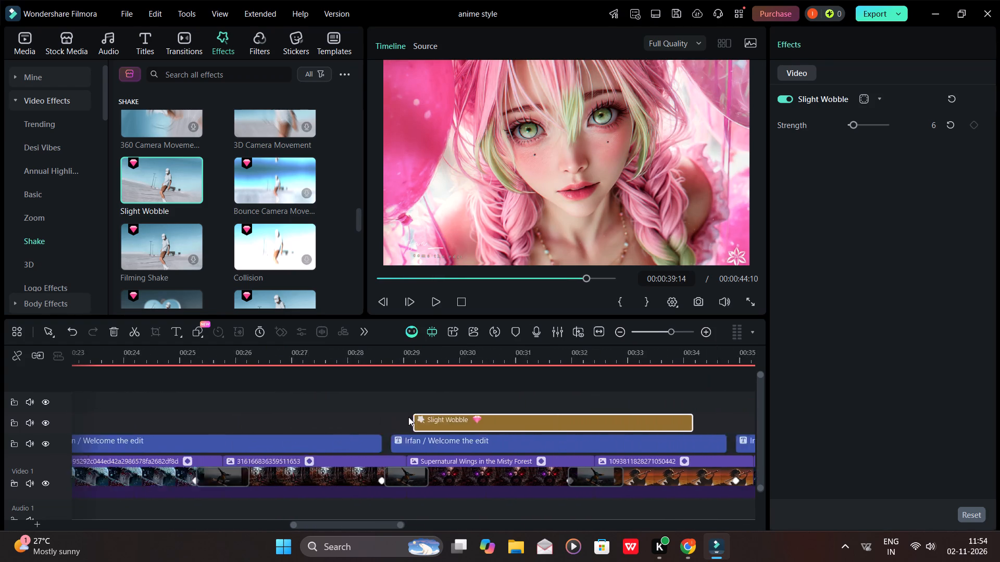
scroll(408, 417, "right", 1)
scroll(462, 420, "left", 2)
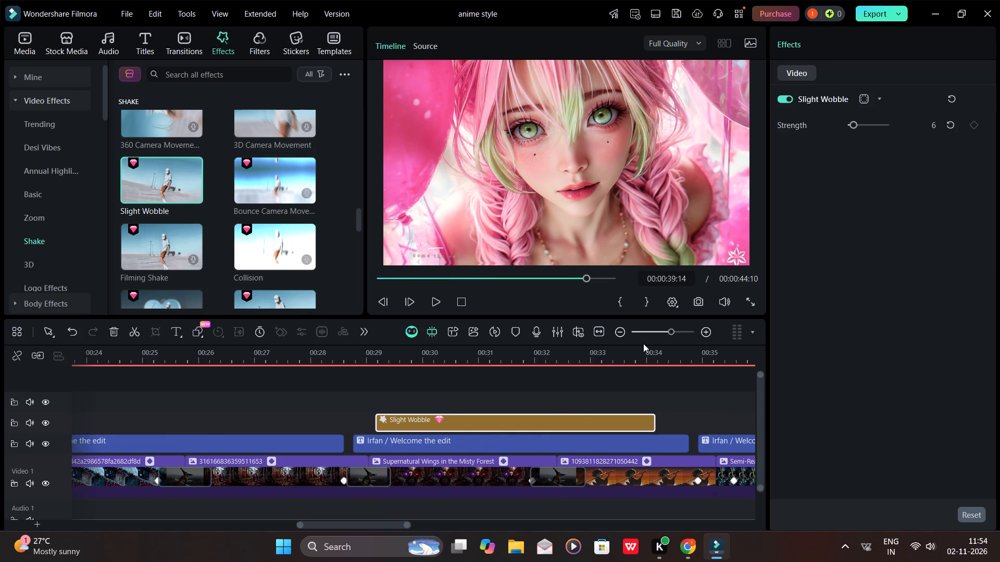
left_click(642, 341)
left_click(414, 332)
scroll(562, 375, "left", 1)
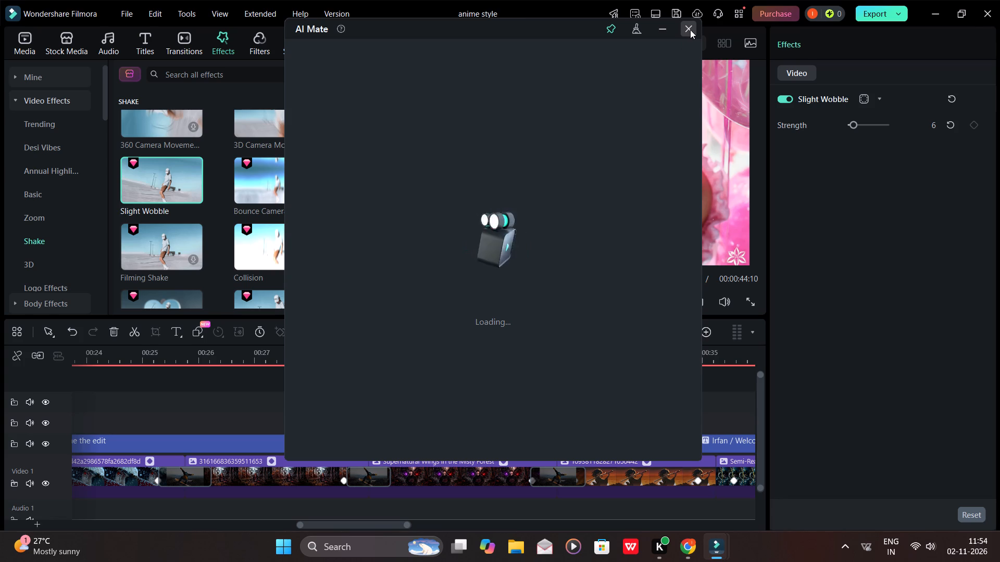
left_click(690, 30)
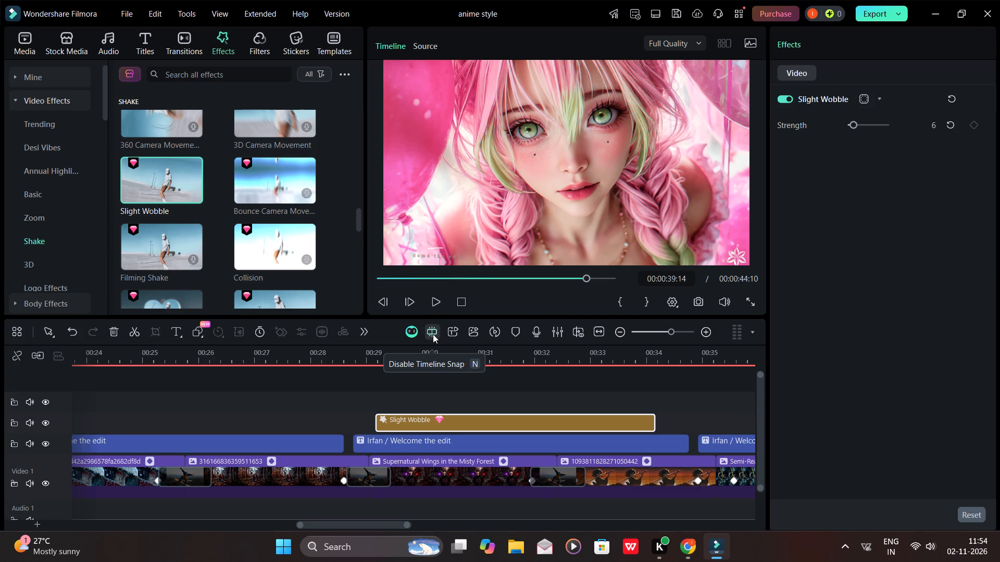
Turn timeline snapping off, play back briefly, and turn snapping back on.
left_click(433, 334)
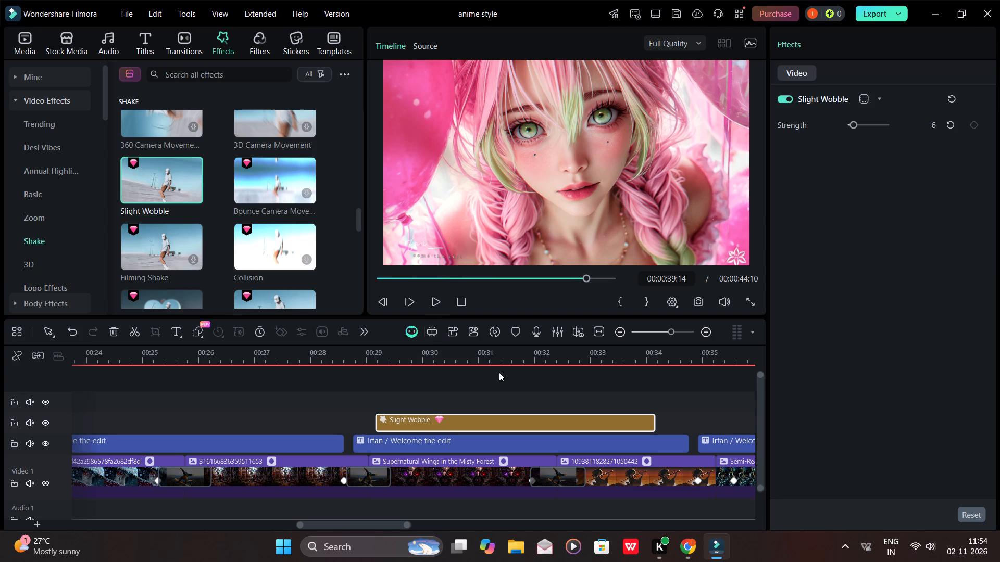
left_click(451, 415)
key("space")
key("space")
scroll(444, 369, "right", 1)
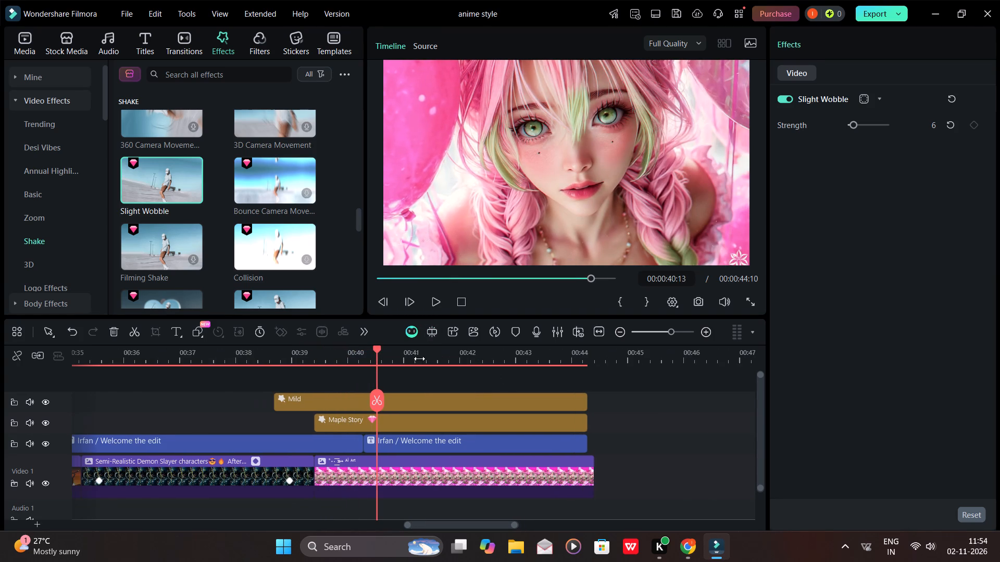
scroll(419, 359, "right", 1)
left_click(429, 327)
Scrub and play back the clips under the Slight Wobble effect to examine the shake at its new position.
scroll(402, 365, "right", 1)
left_click_drag(379, 349, 222, 365)
scroll(378, 366, "right", 4)
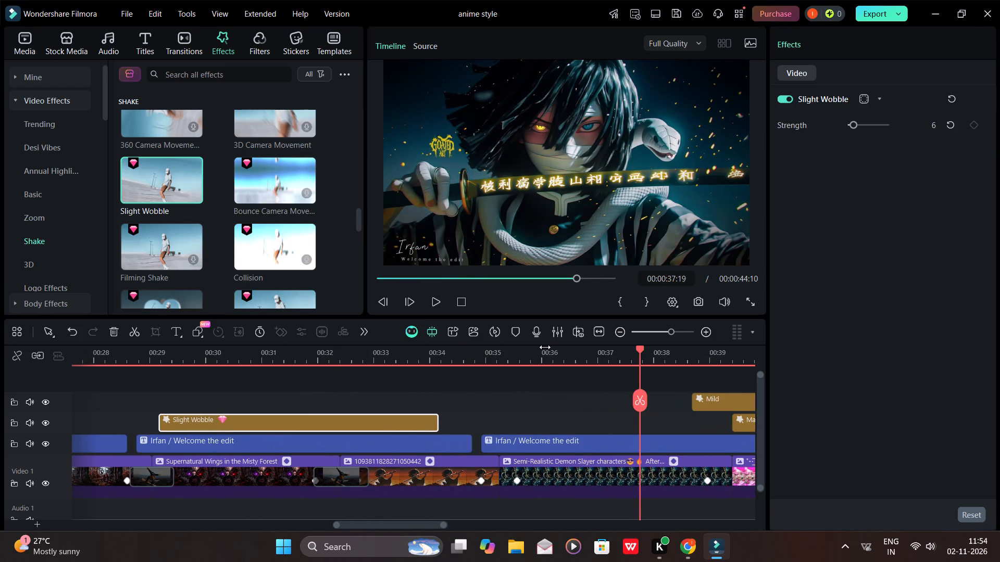
left_click_drag(639, 348, 451, 384)
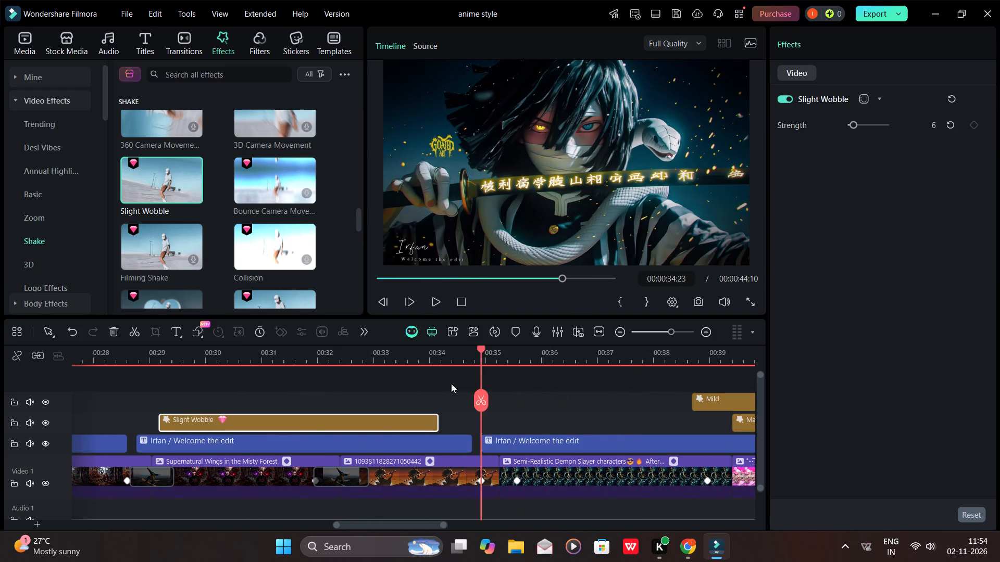
left_click_drag(451, 384, 336, 392)
scroll(348, 391, "right", 1)
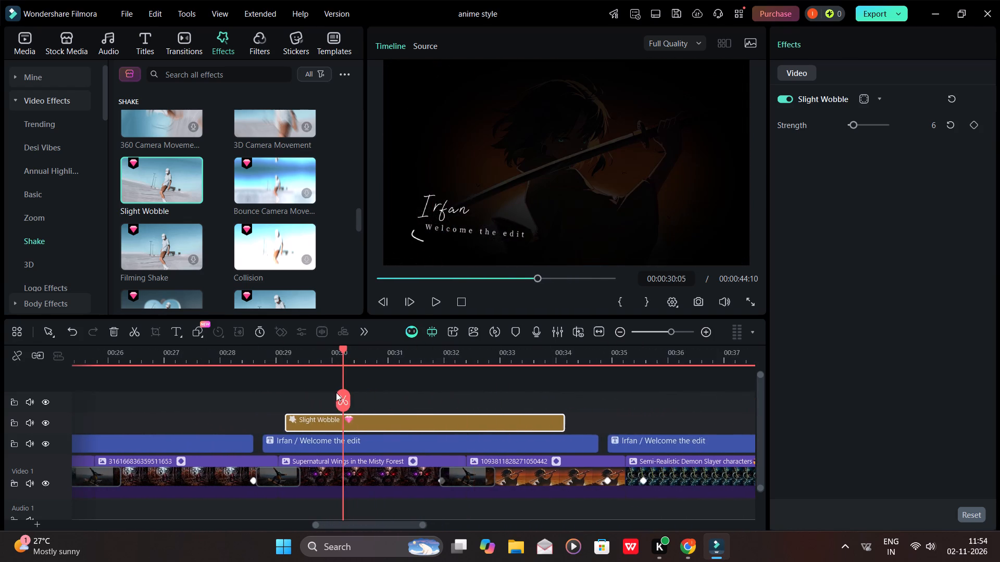
scroll(336, 392, "right", 1)
left_click_drag(336, 392, 314, 395)
scroll(314, 395, "right", 1)
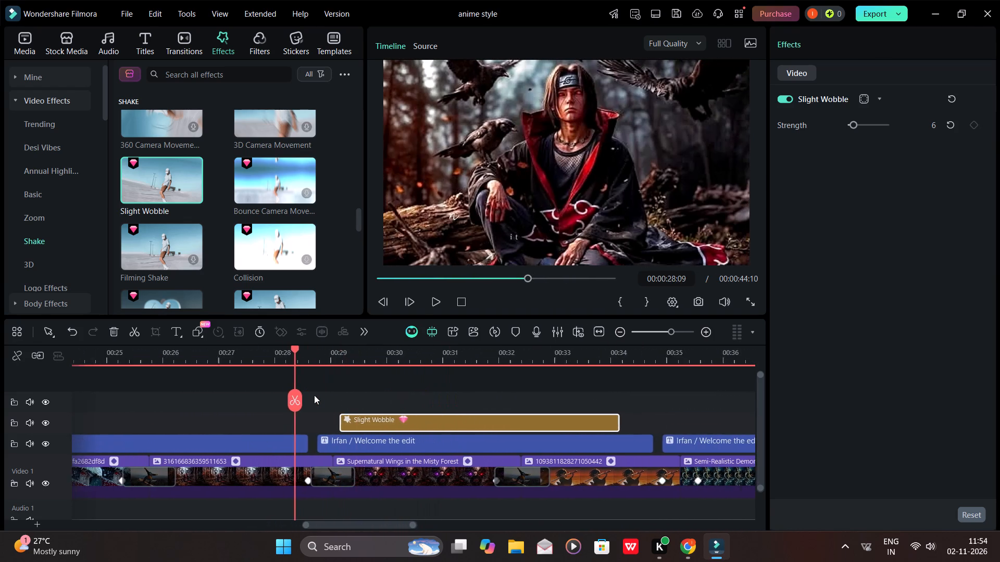
scroll(314, 395, "right", 1)
left_click_drag(314, 395, 287, 386)
key("space")
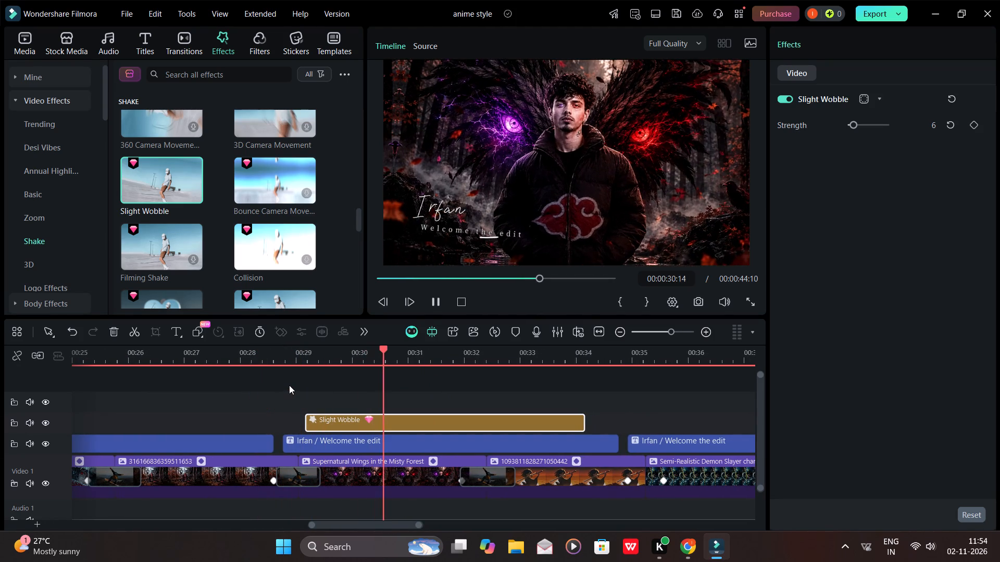
key("space")
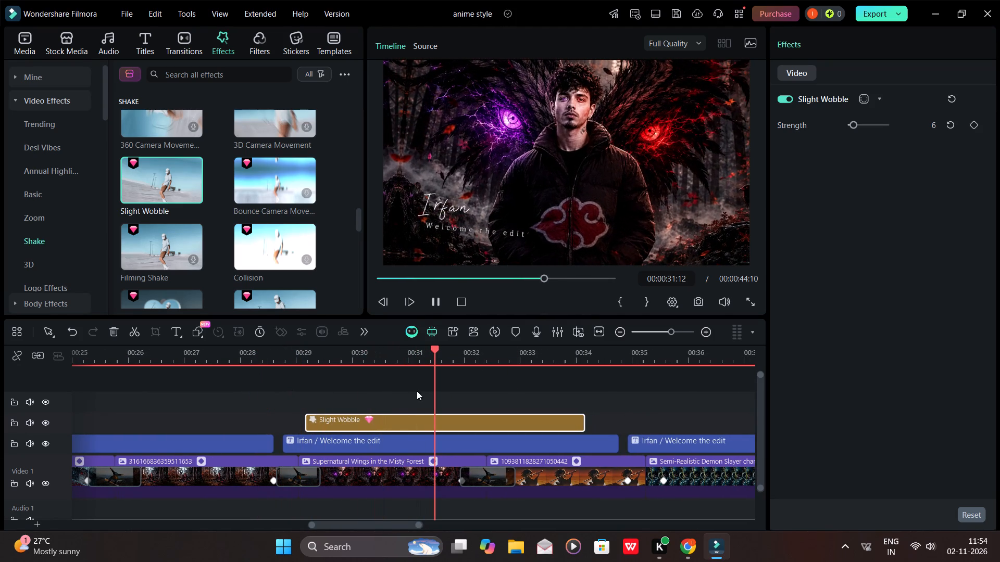
left_click_drag(508, 347, 314, 381)
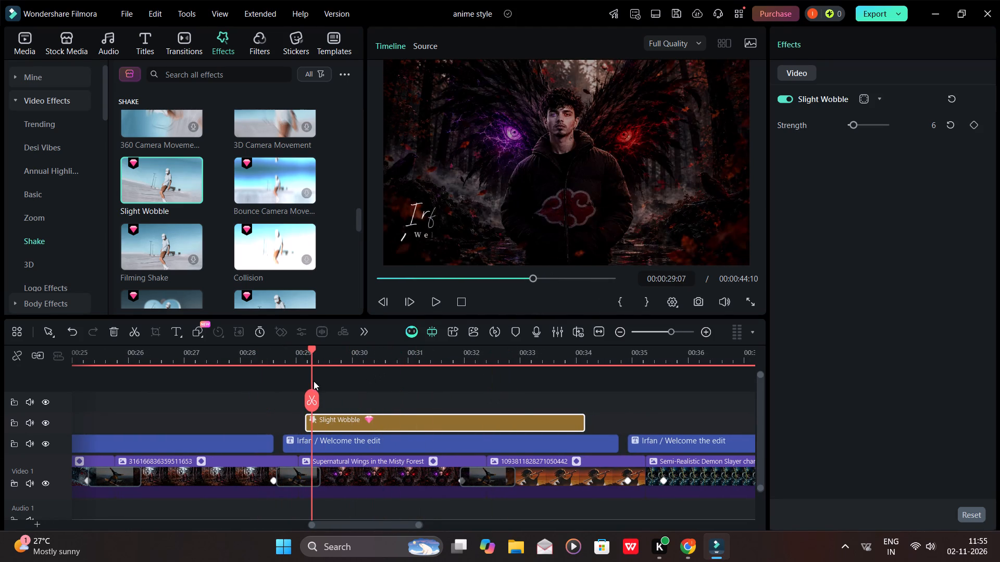
left_click_drag(314, 381, 335, 380)
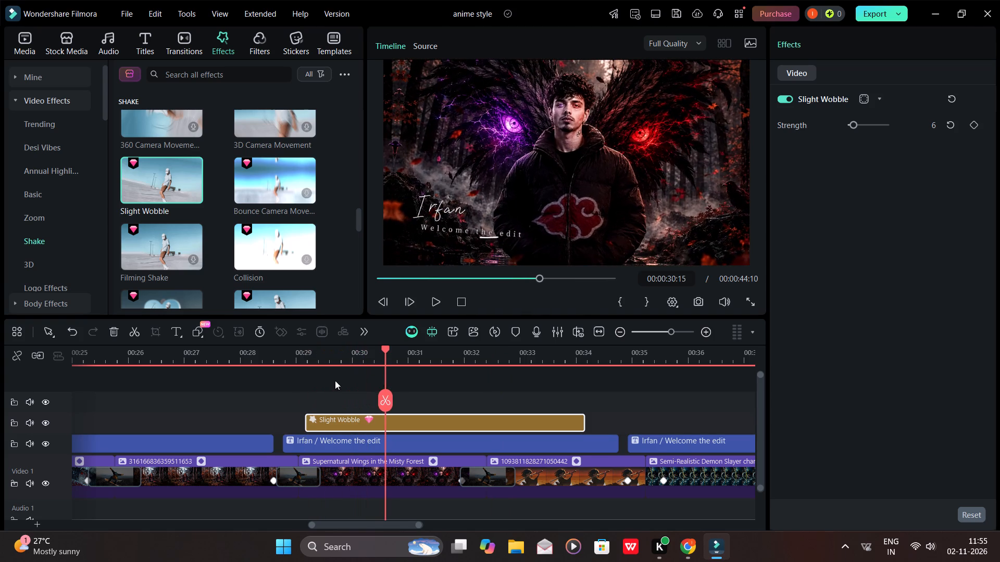
left_click_drag(335, 380, 289, 385)
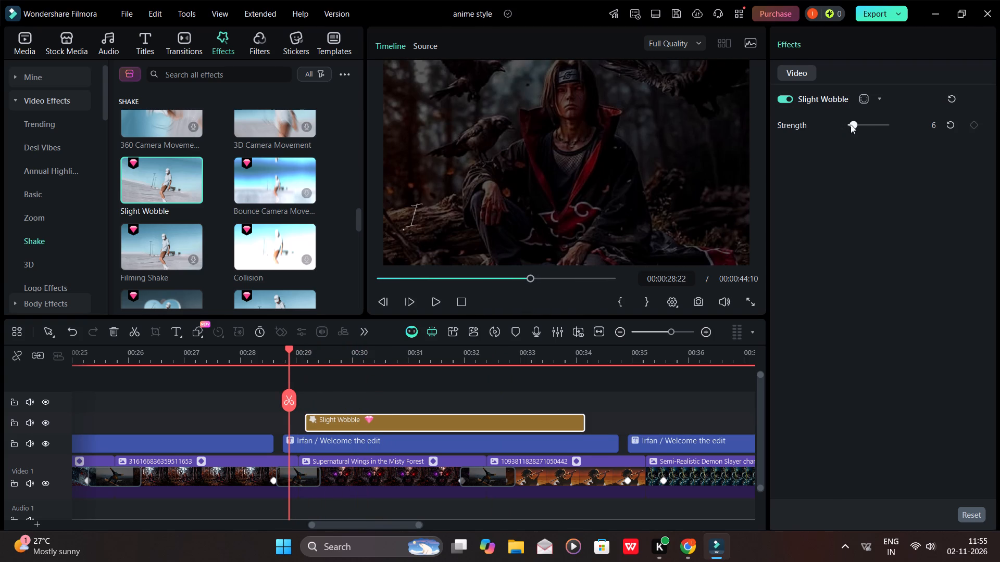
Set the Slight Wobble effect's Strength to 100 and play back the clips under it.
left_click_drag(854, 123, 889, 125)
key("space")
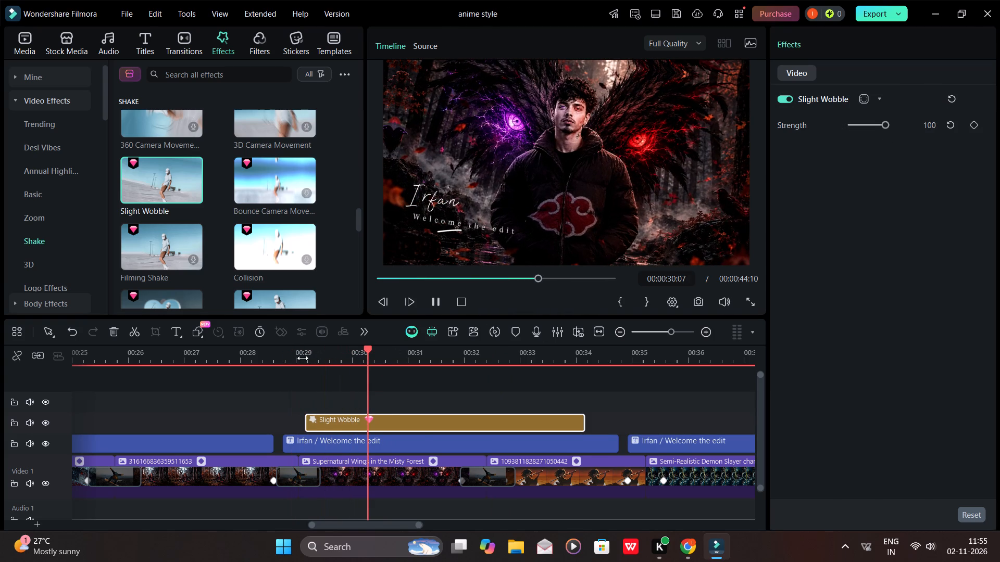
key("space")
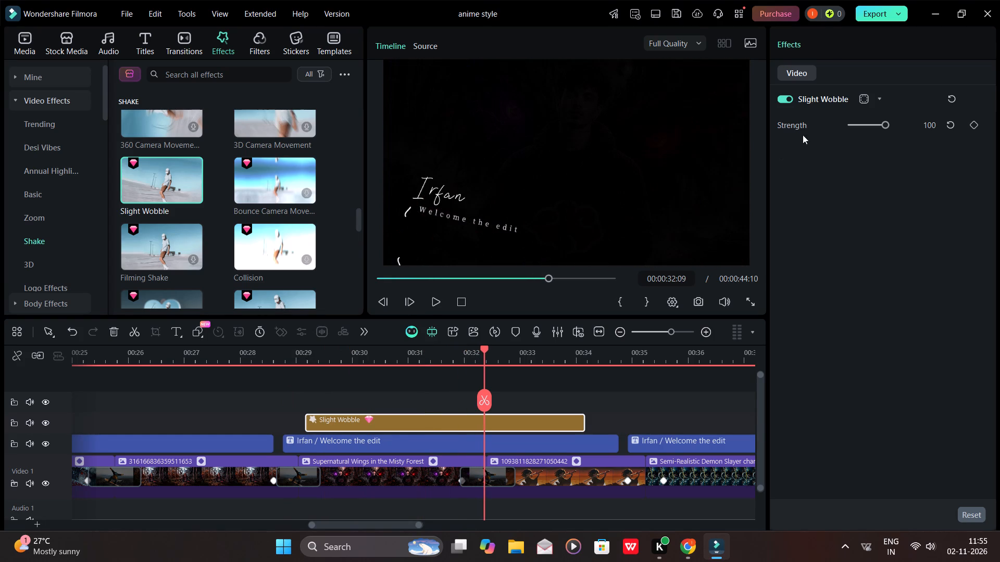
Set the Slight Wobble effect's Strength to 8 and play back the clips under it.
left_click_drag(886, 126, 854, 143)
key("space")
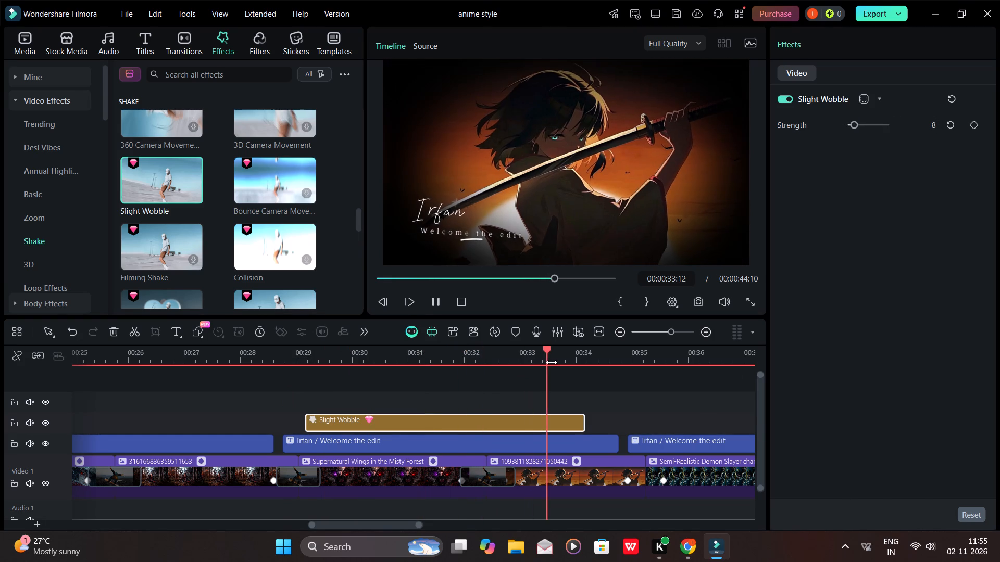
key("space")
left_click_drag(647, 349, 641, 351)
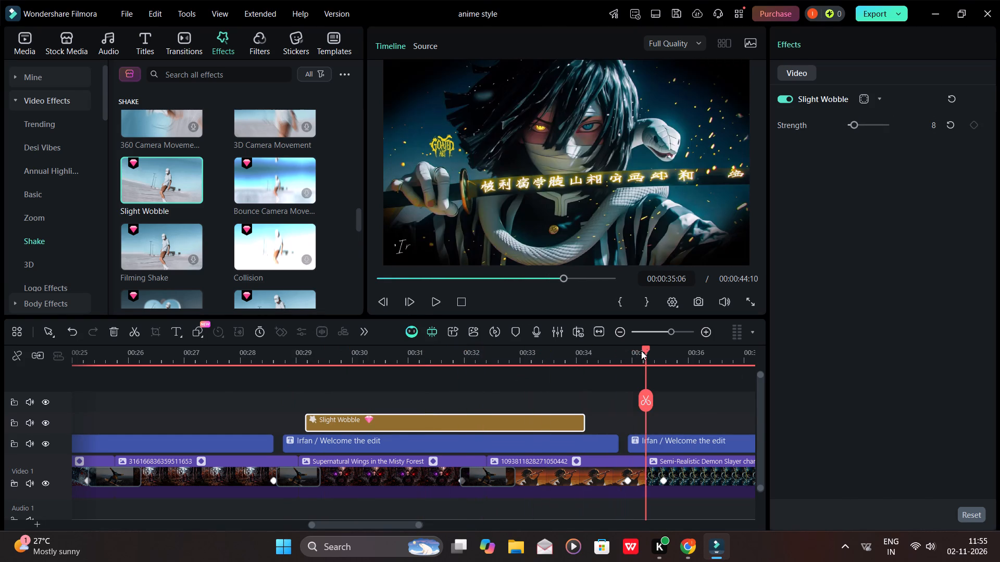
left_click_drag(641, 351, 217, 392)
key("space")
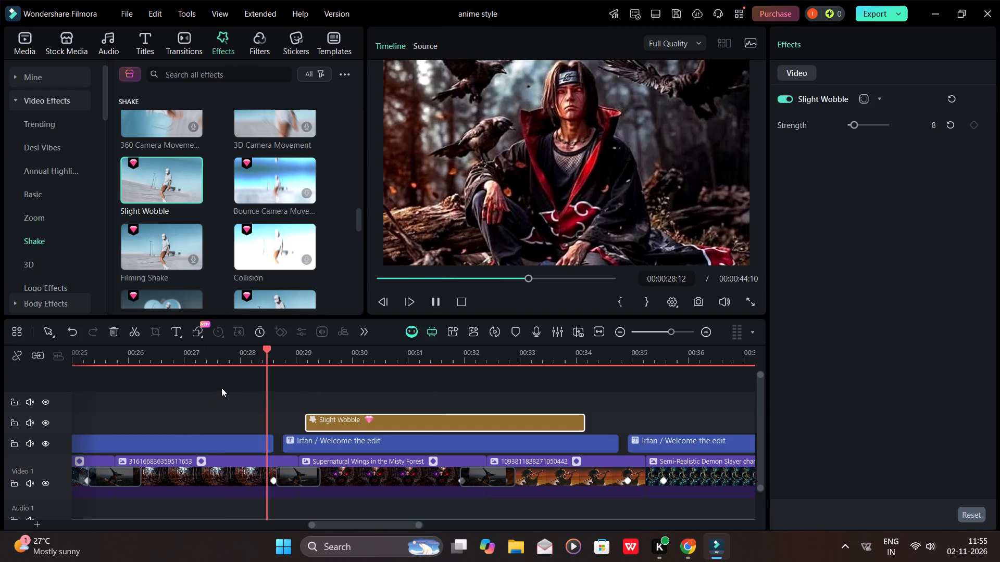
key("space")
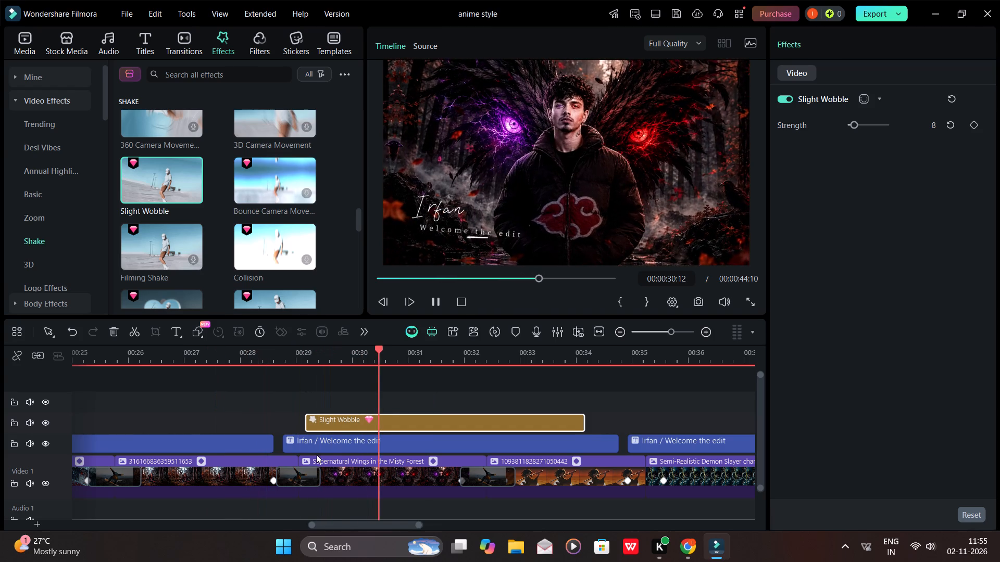
Delete the Slight Wobble effect from above the Supernatural Wings in the Misty Forest clip.
left_click(411, 423)
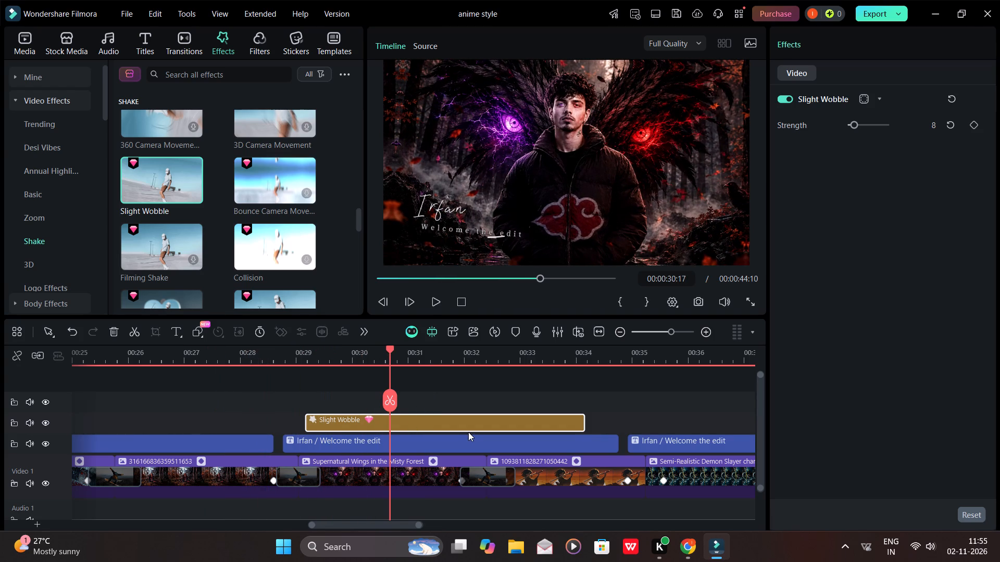
key("Delete")
scroll(468, 432, "down", 5)
scroll(468, 432, "up", 1)
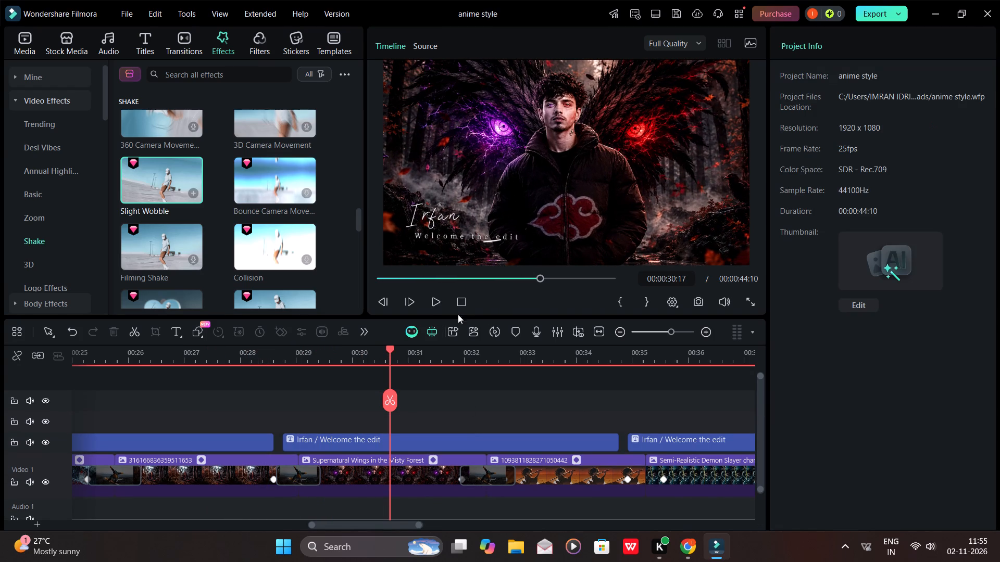
Browse the Video Effects categories, from Shake down to Celebration, for another effect to use.
scroll(45, 254, "down", 1)
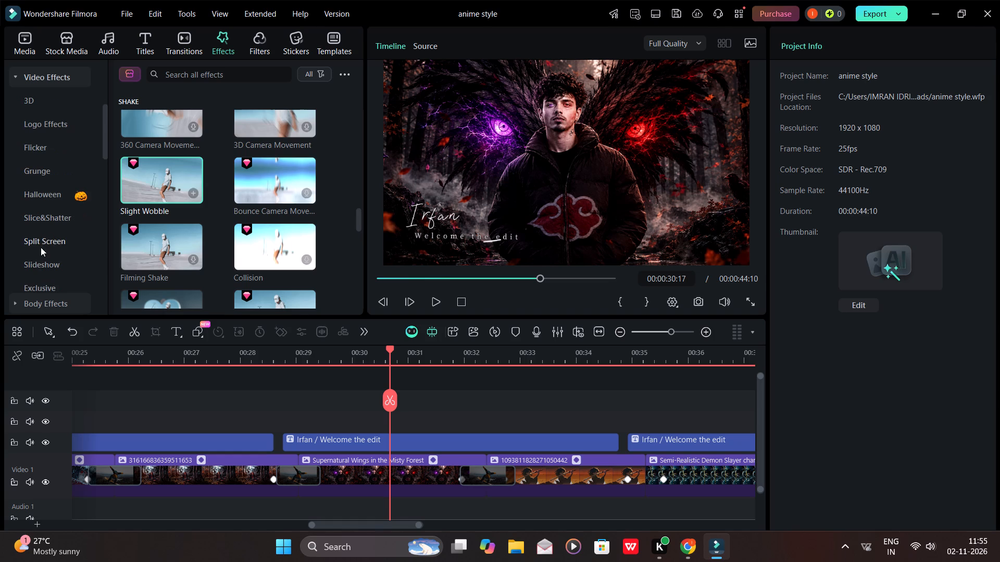
scroll(41, 247, "down", 1)
scroll(58, 196, "down", 1)
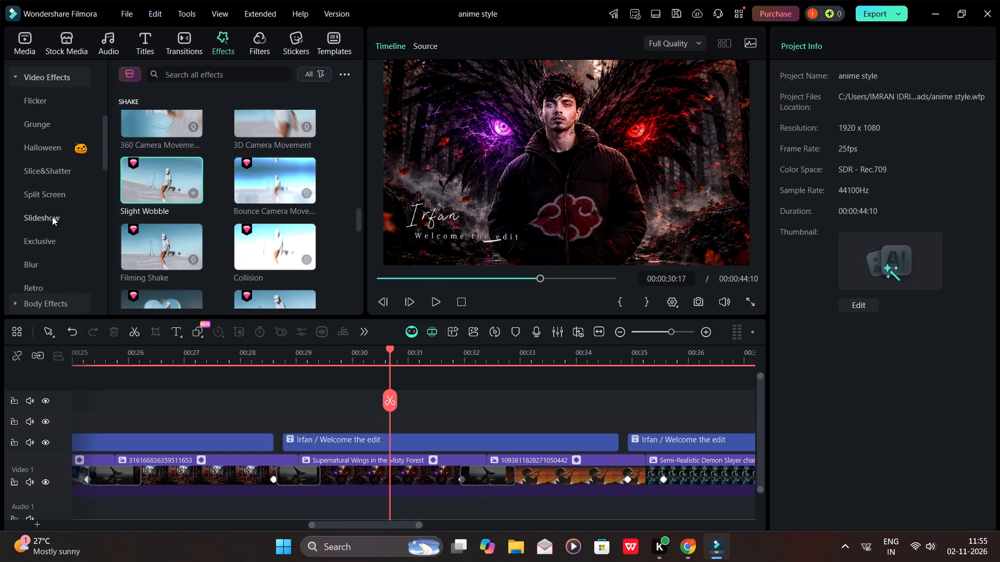
scroll(53, 233, "down", 2)
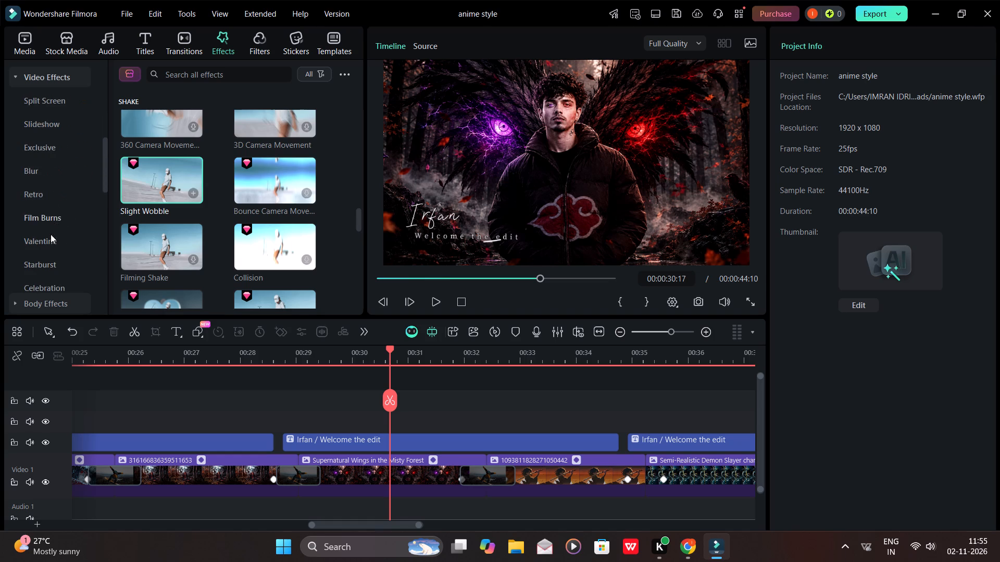
scroll(51, 234, "down", 1)
scroll(50, 193, "down", 1)
Look over the whole timeline, from the Black opening clip to the Mild and Maple Story effects at the end.
scroll(475, 401, "left", 4)
scroll(509, 393, "right", 4)
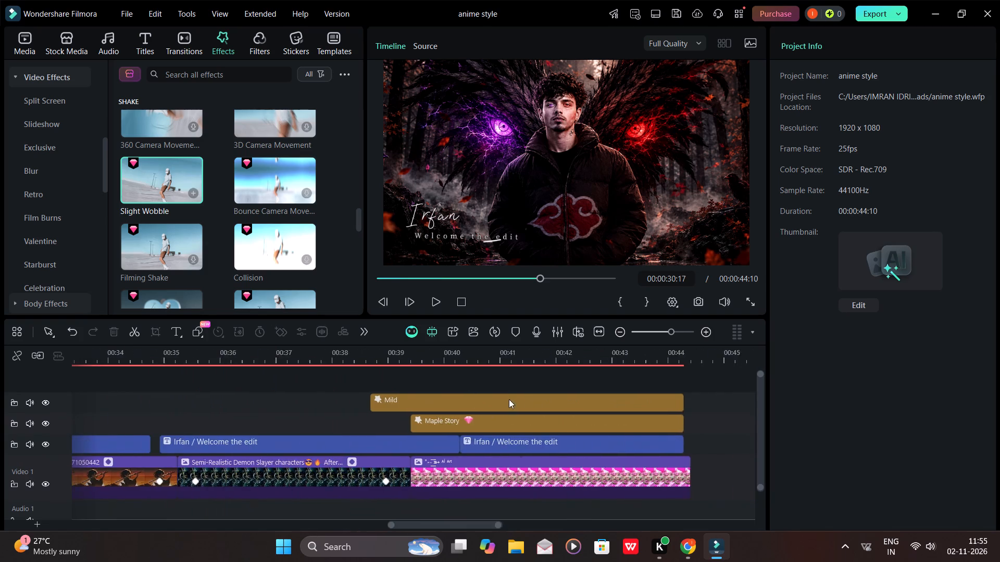
scroll(509, 399, "right", 18)
scroll(478, 412, "left", 1)
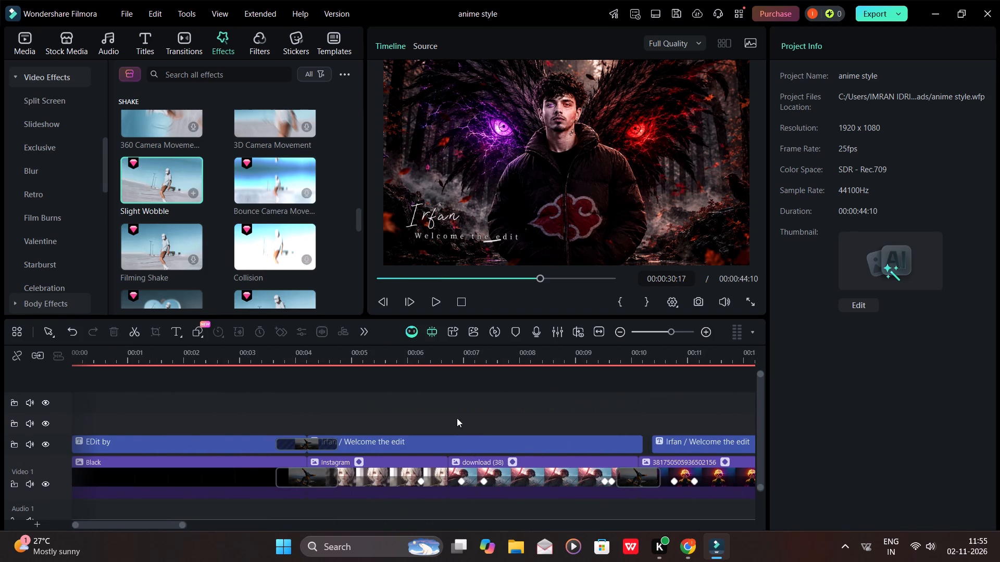
scroll(457, 418, "left", 1)
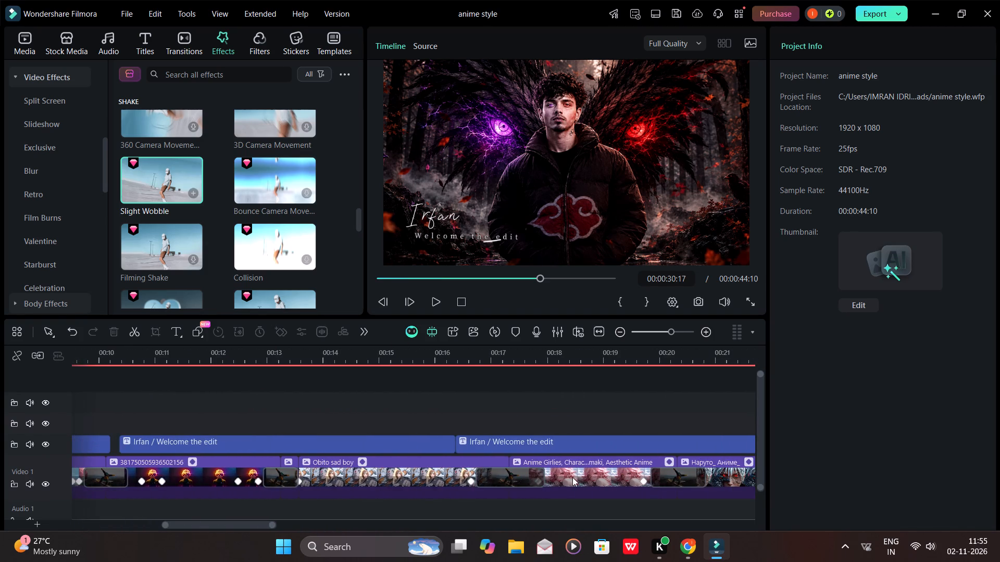
scroll(570, 477, "up", 1)
scroll(570, 477, "left", 6)
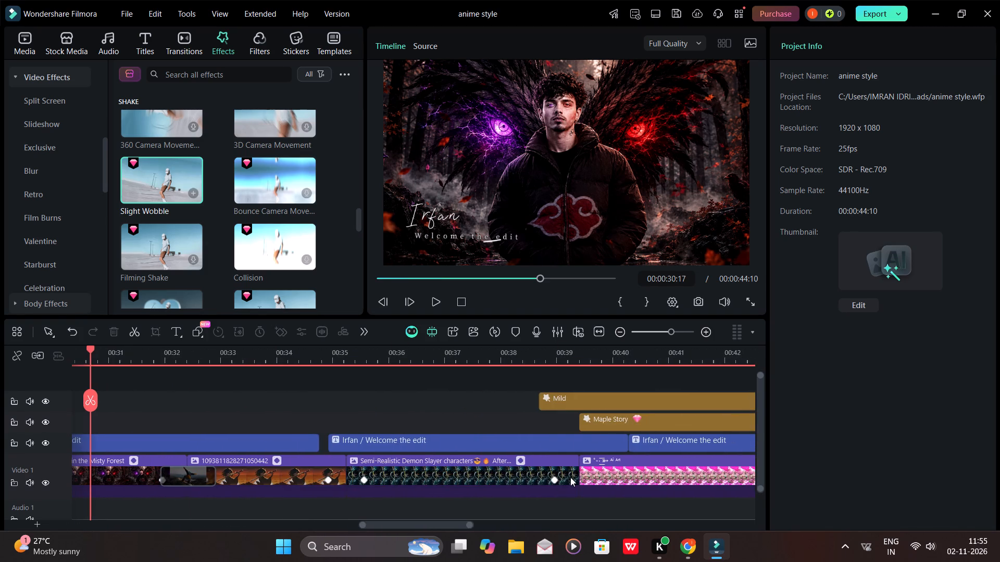
scroll(570, 477, "left", 3)
scroll(471, 469, "left", 1)
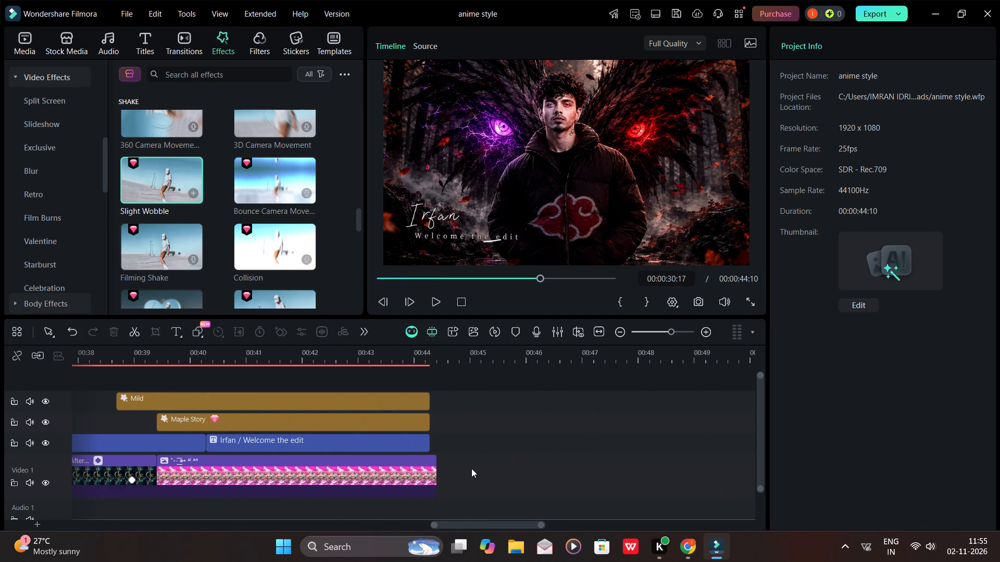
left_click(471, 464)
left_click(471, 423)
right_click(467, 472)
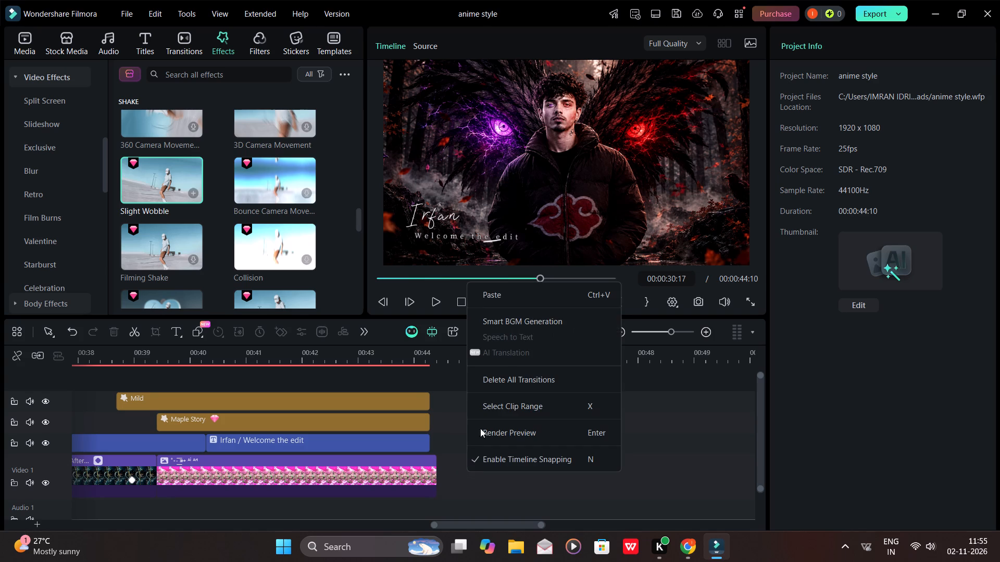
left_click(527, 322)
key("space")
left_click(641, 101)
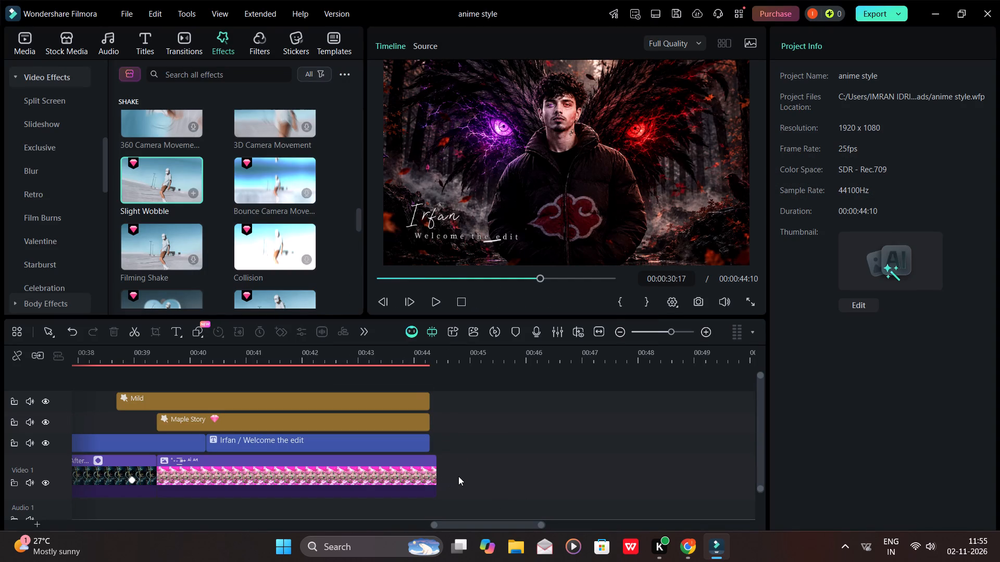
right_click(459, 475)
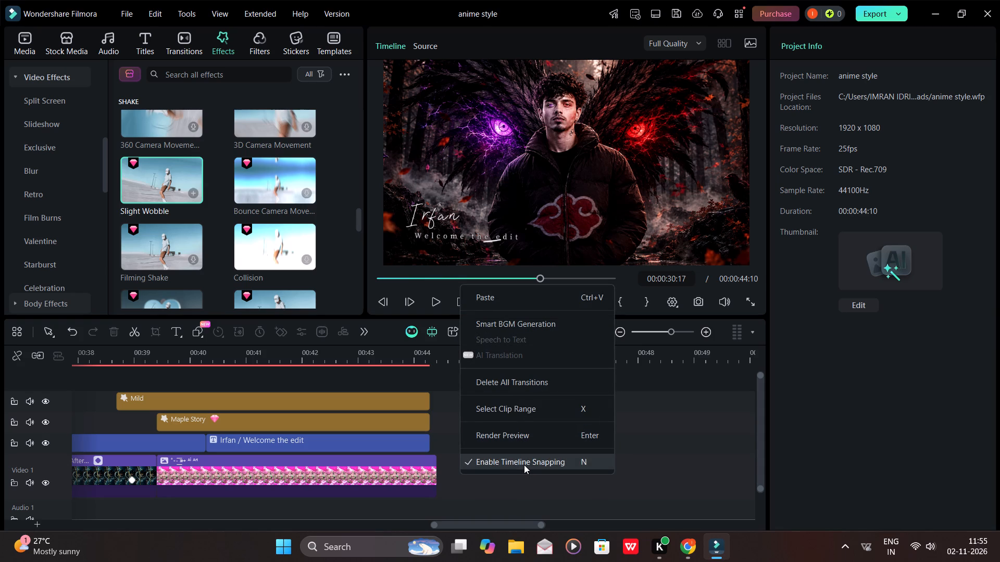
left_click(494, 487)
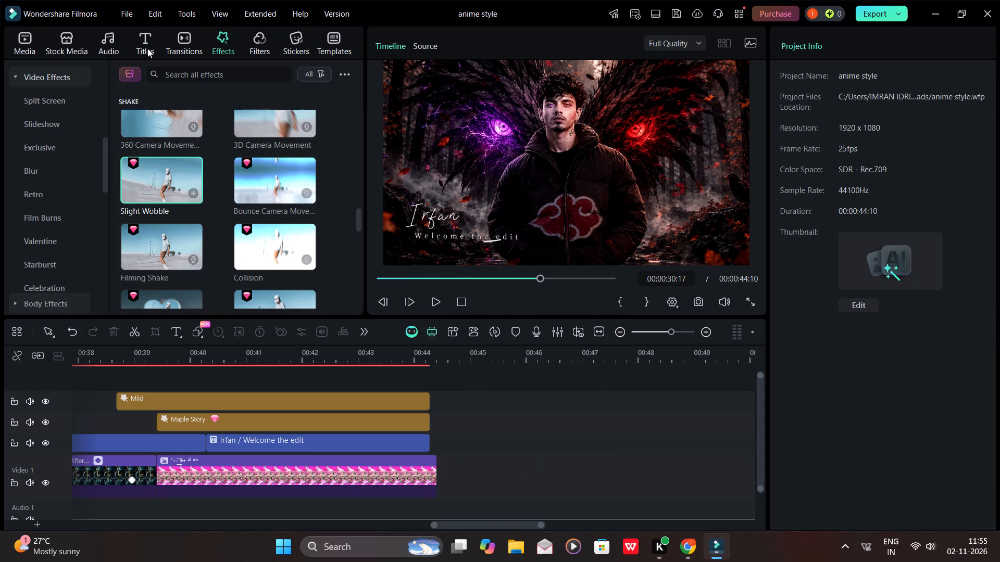
Look through the project media, cloud media, global media and the stock library's Black category for material to add.
left_click(24, 46)
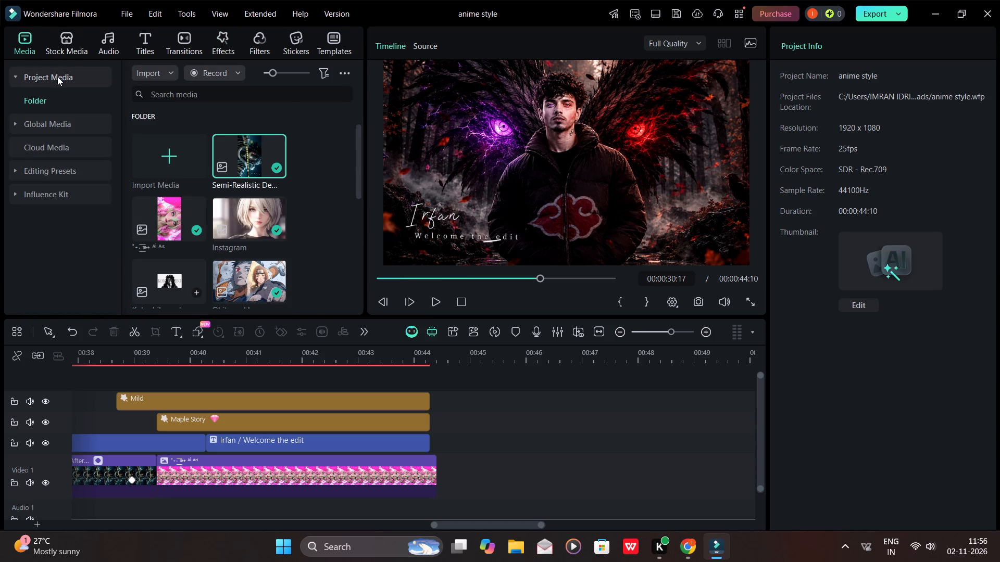
left_click(180, 160)
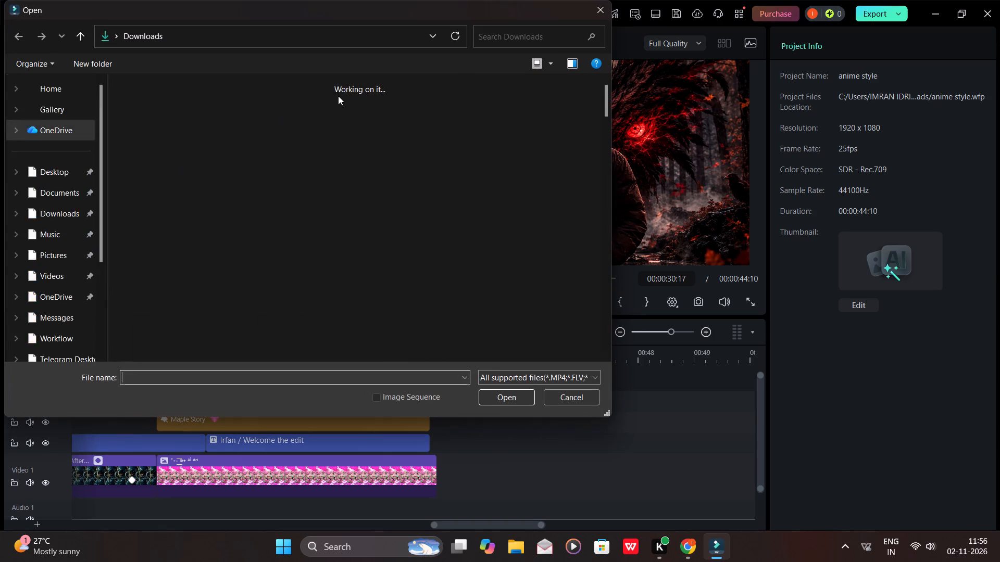
left_click(599, 10)
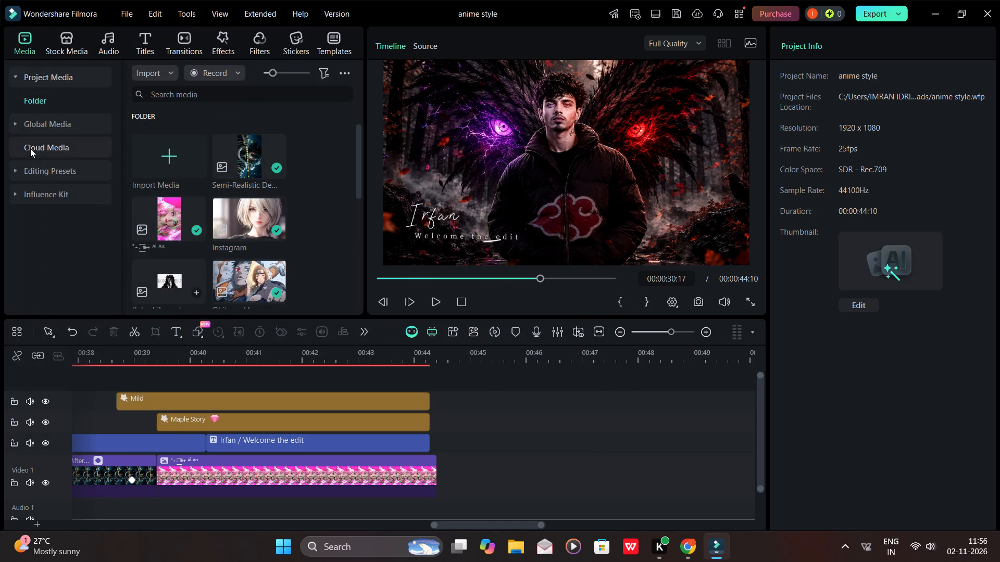
left_click(43, 150)
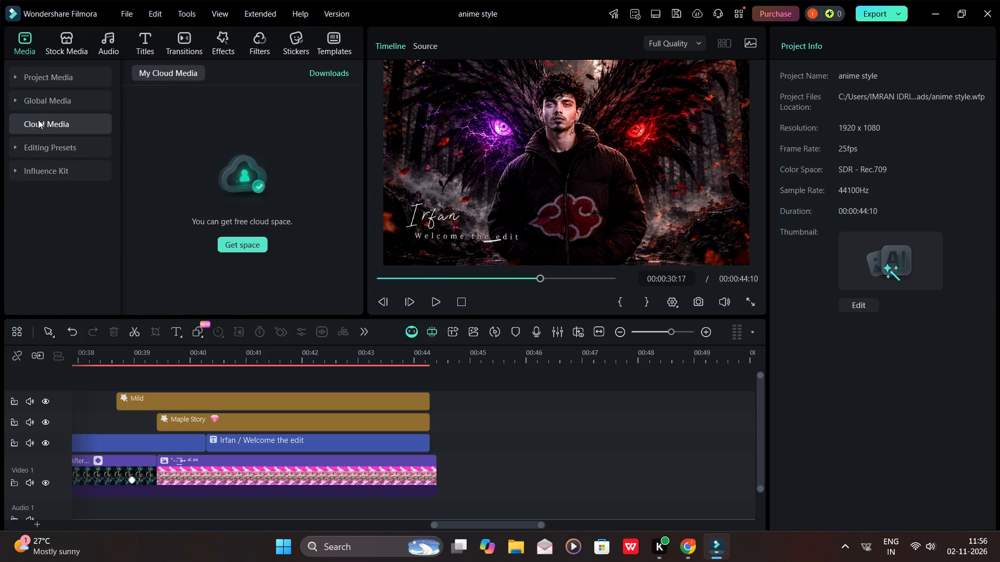
left_click(46, 104)
left_click(54, 78)
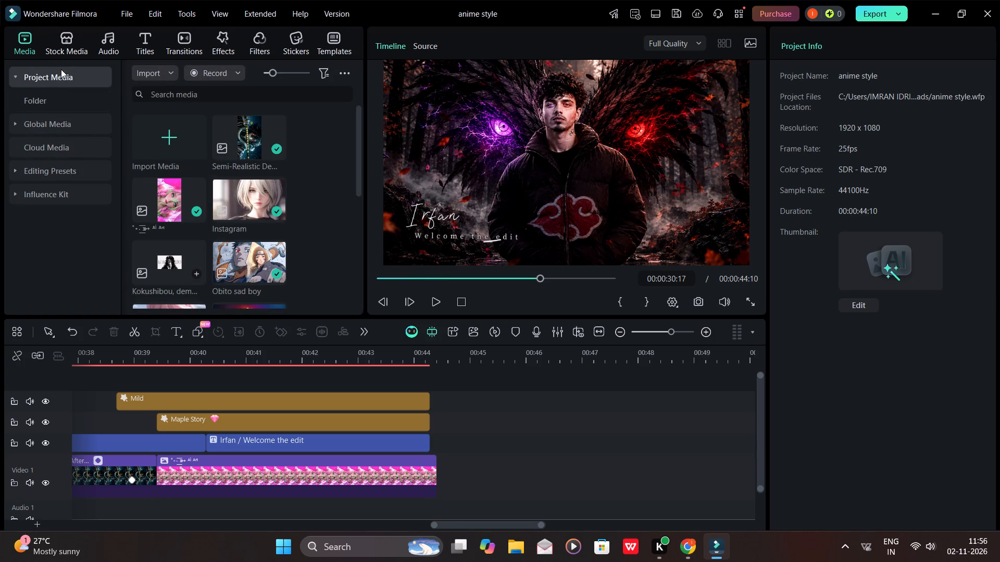
left_click(63, 43)
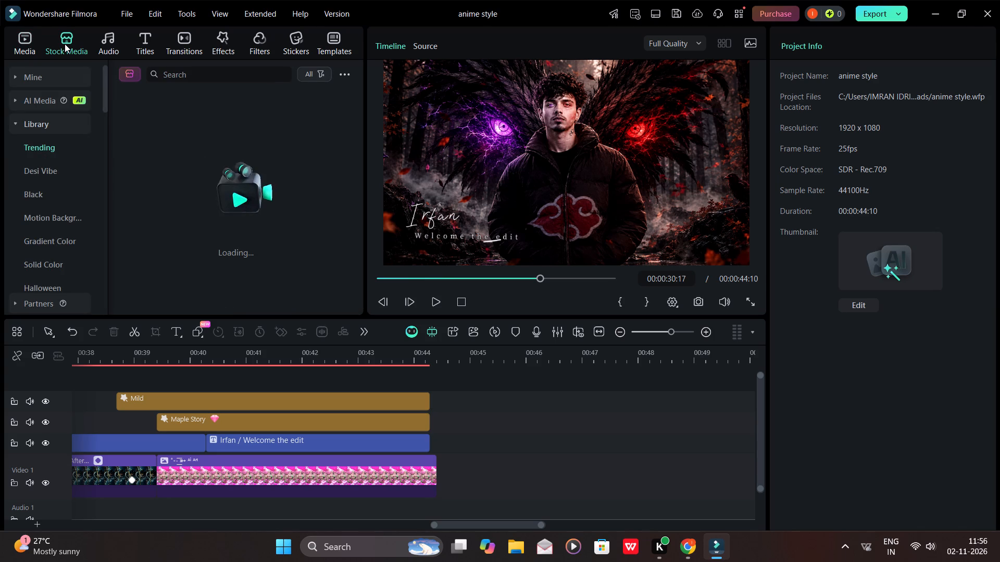
left_click(30, 197)
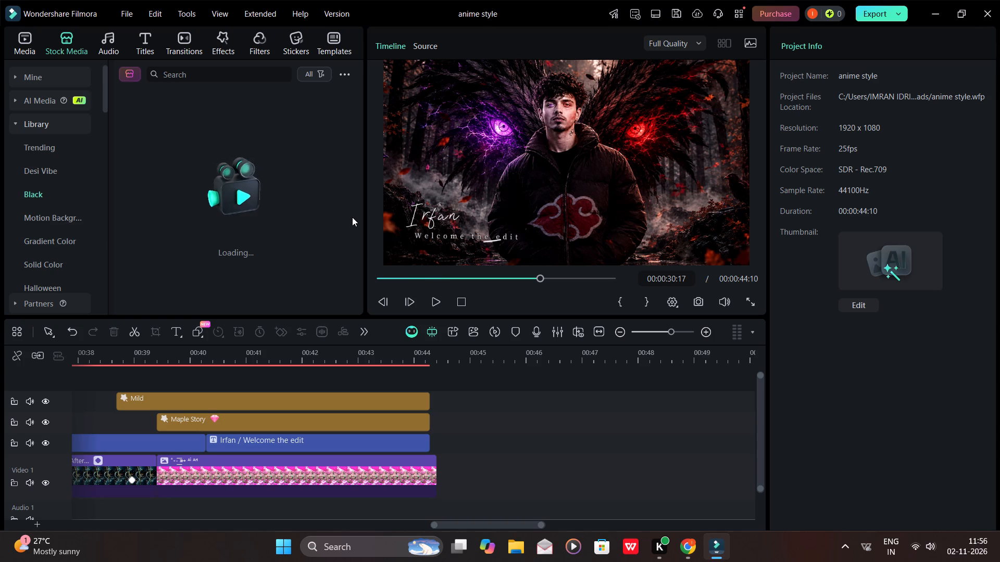
scroll(352, 217, "down", 1)
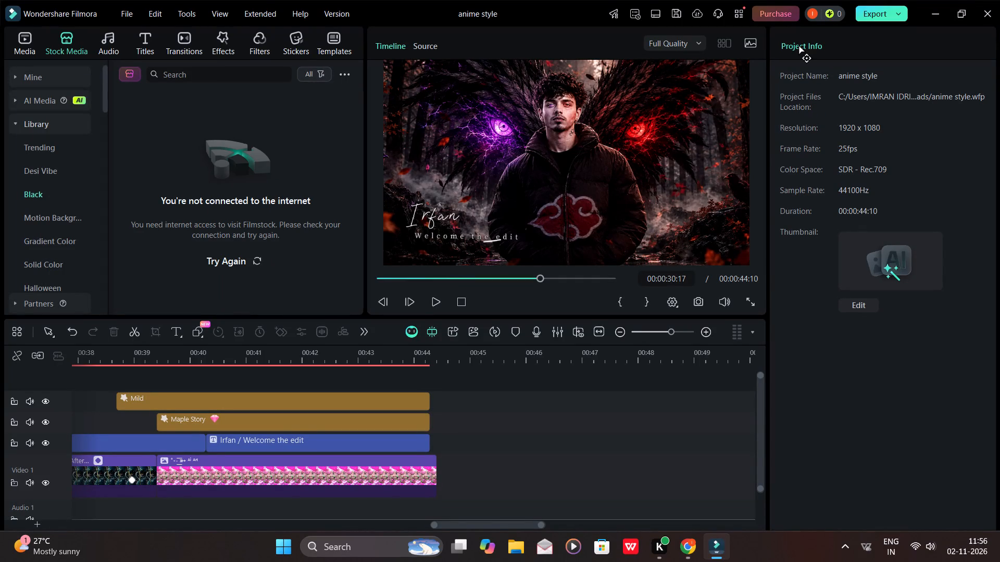
scroll(708, 8, "up", 1)
scroll(708, 8, "down", 3)
scroll(708, 8, "up", 3)
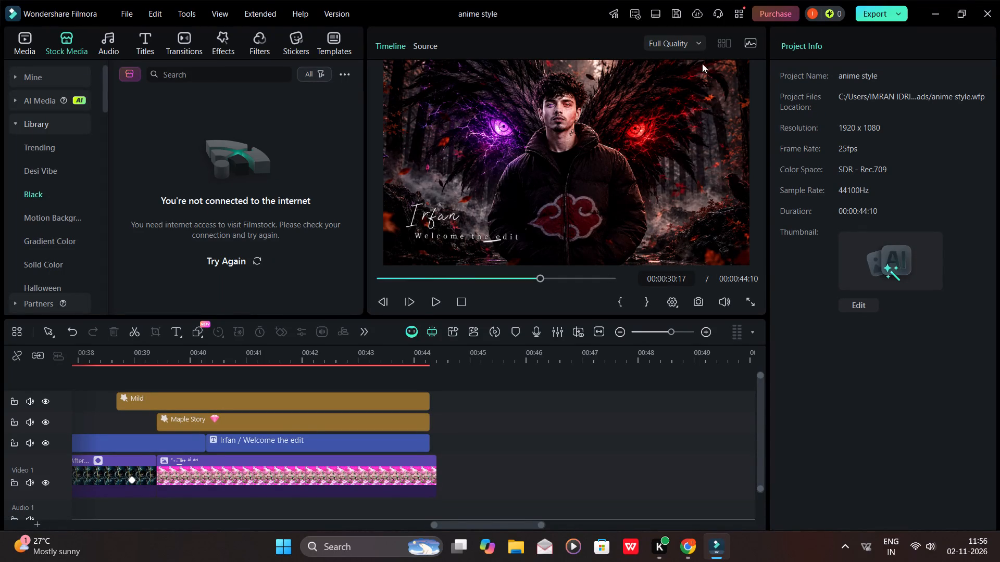